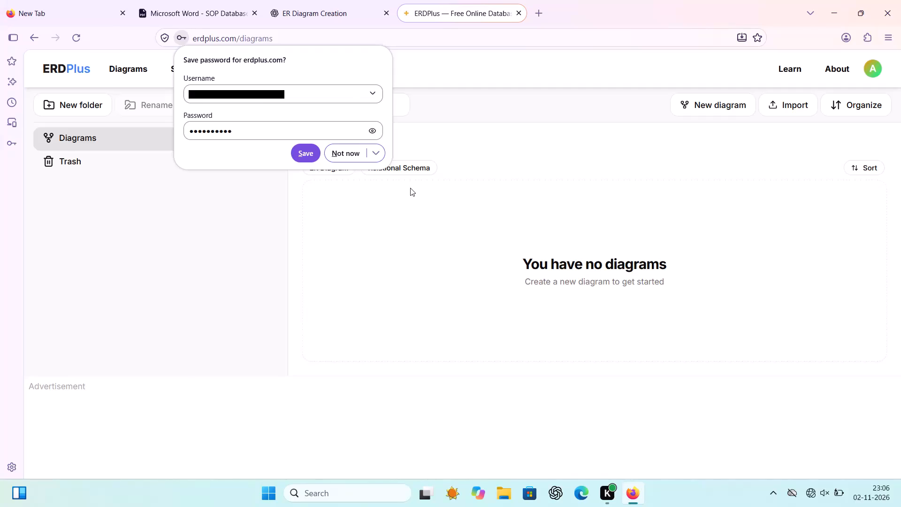
# Check the ER diagram creation instructions and the six-entity list in the ChatGPT conversation, and return to ERDPlus.
pyautogui.click(334, 31)
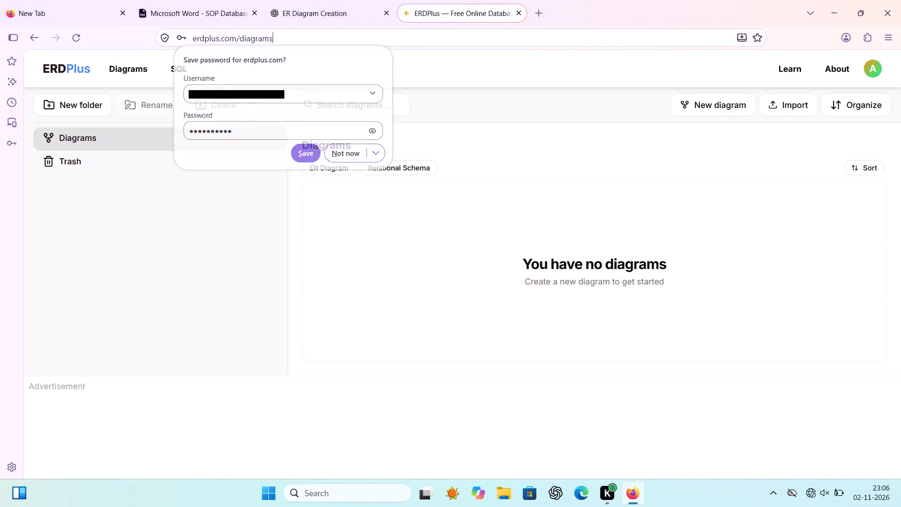
pyautogui.click(328, 16)
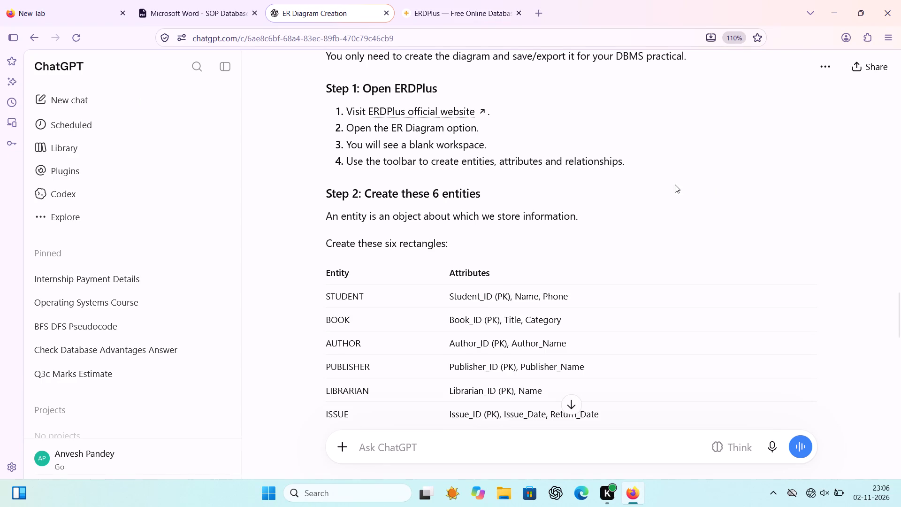
pyautogui.click(840, 202)
pyautogui.click(512, 0)
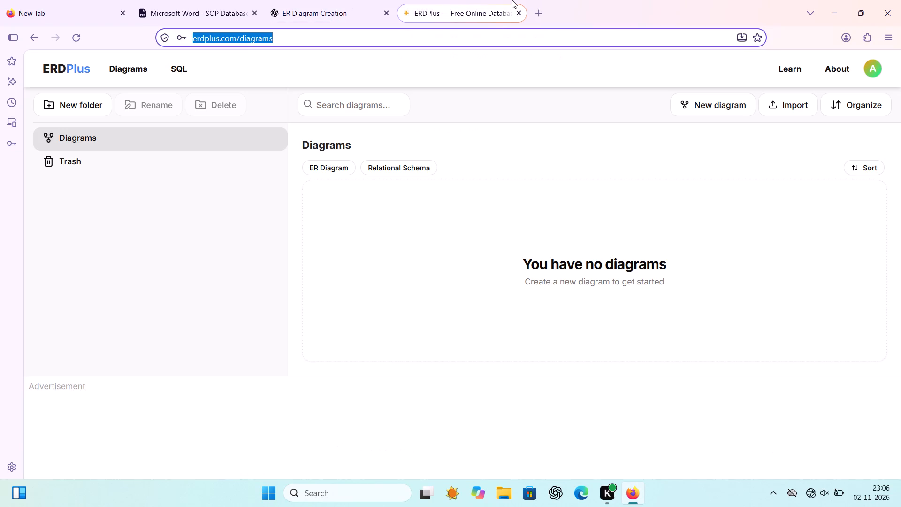
pyautogui.click(290, 5)
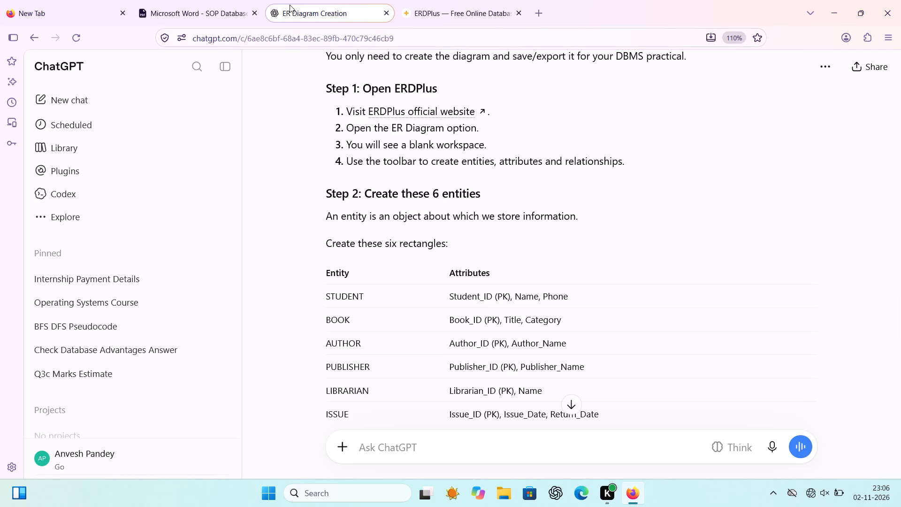
pyautogui.click(406, 0)
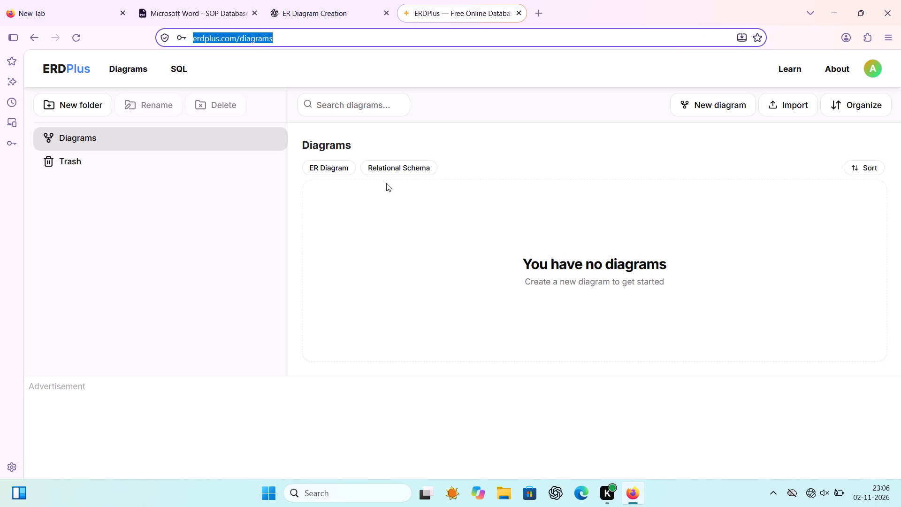
# Create a new diagram named library of type ER Diagram and open it for editing.
pyautogui.click(329, 170)
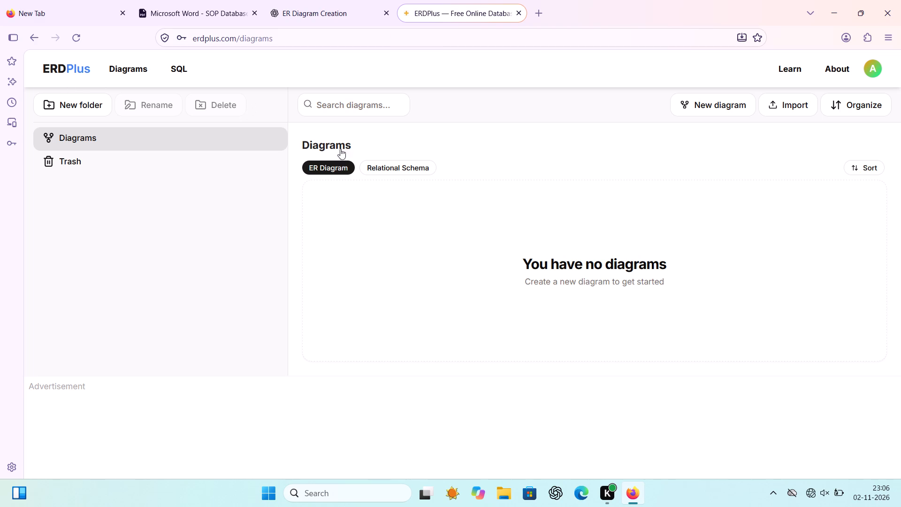
pyautogui.doubleClick(330, 163)
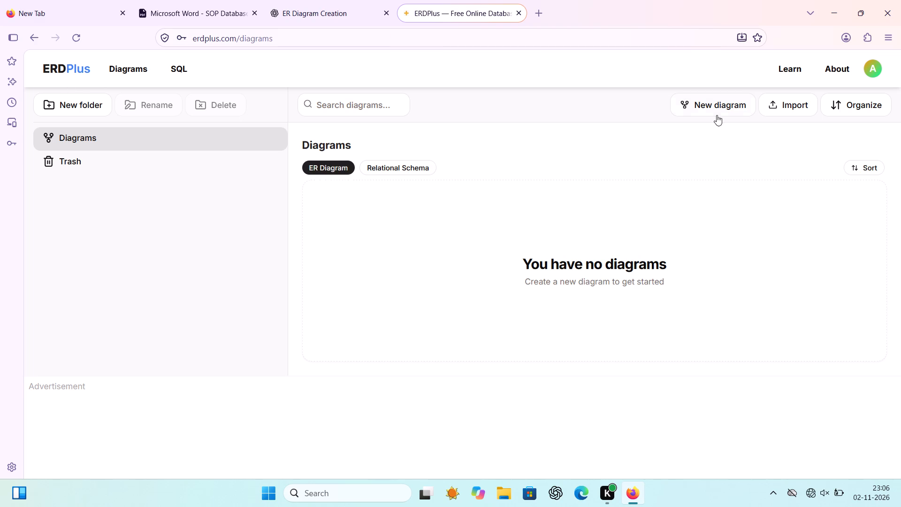
pyautogui.click(716, 113)
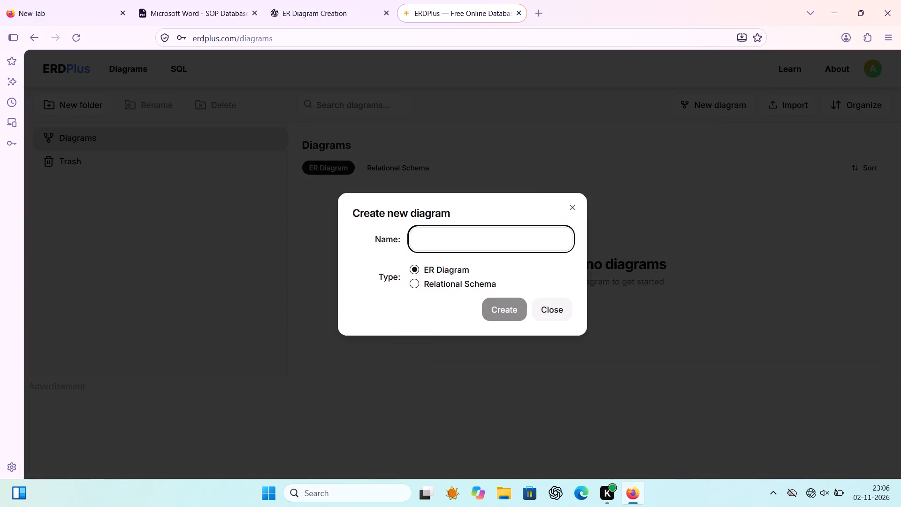
pyautogui.write('library')
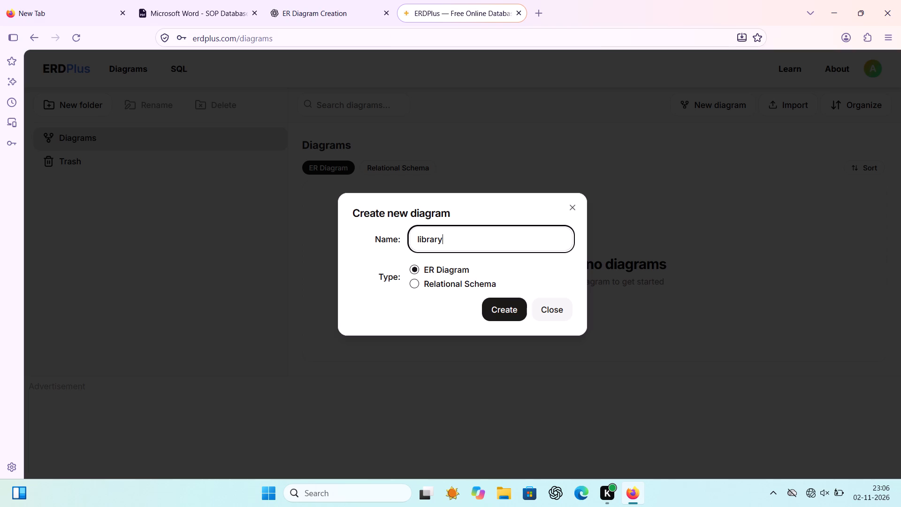
pyautogui.press('Return')
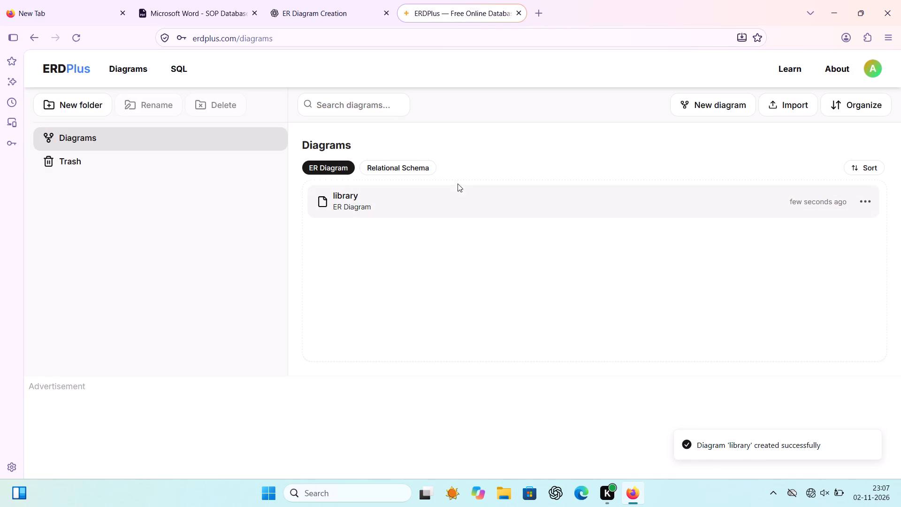
pyautogui.doubleClick(464, 200)
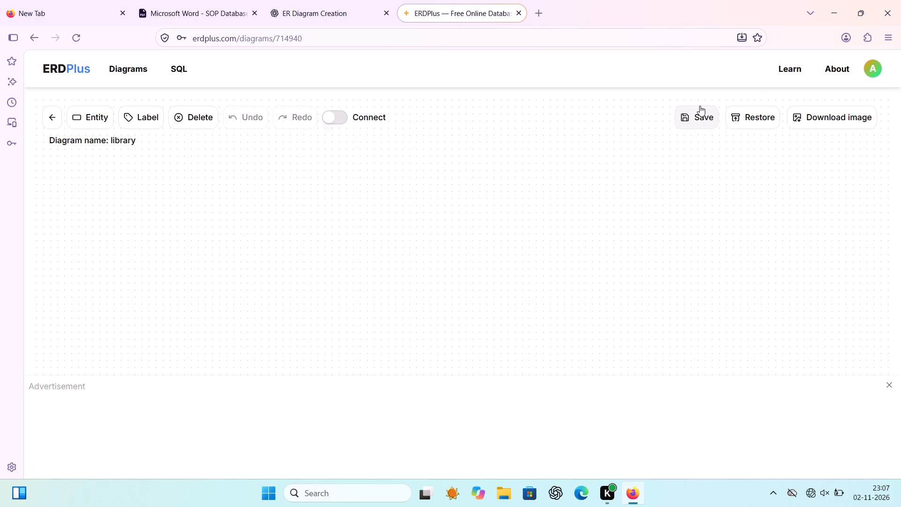
# Add an entity named STUDENT and place it in the upper-left part of the canvas.
pyautogui.click(83, 114)
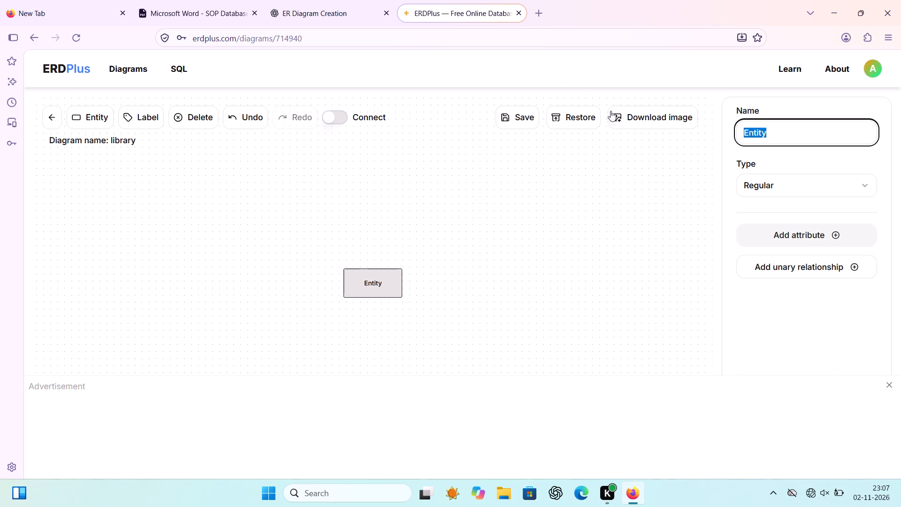
pyautogui.press('a')
pyautogui.press('=')
pyautogui.press('BackSpace')
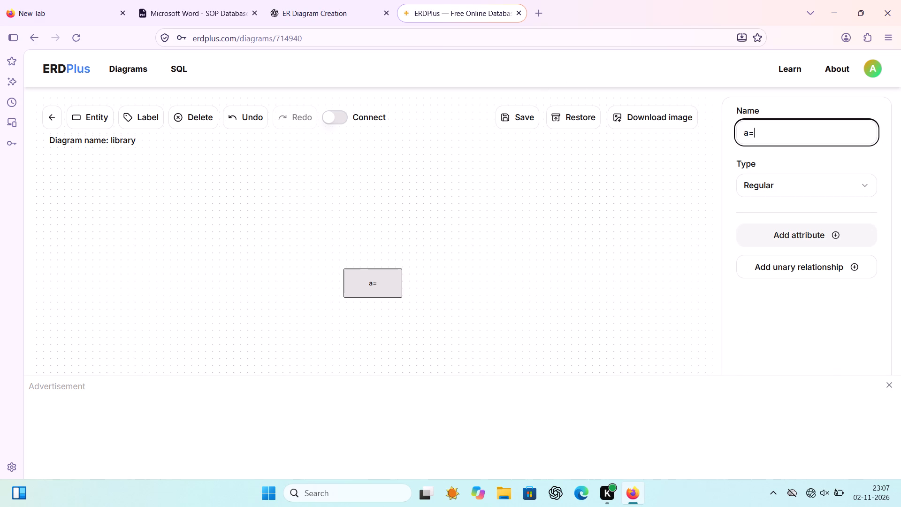
pyautogui.press('BackSpace')
pyautogui.press('Tab')
pyautogui.press('Tab')
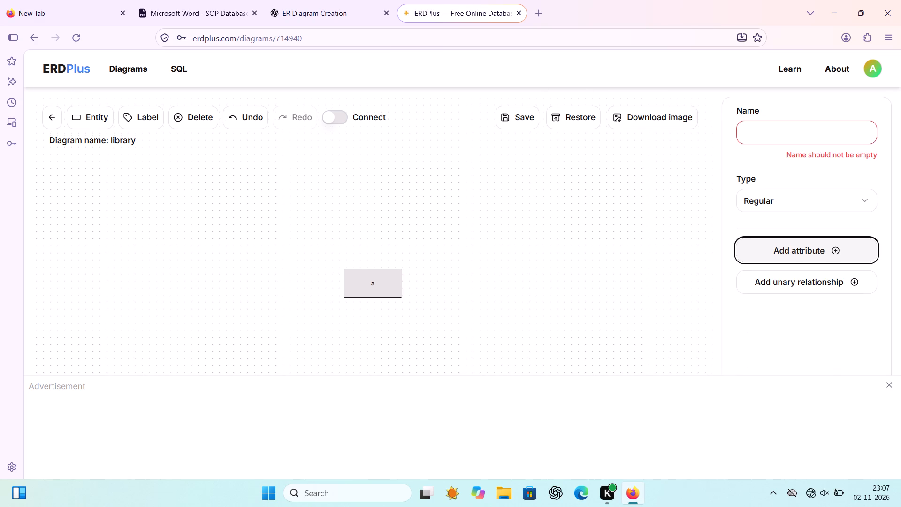
pyautogui.write('STY')
pyautogui.click(775, 132)
pyautogui.write('STUDE')
pyautogui.write('NT')
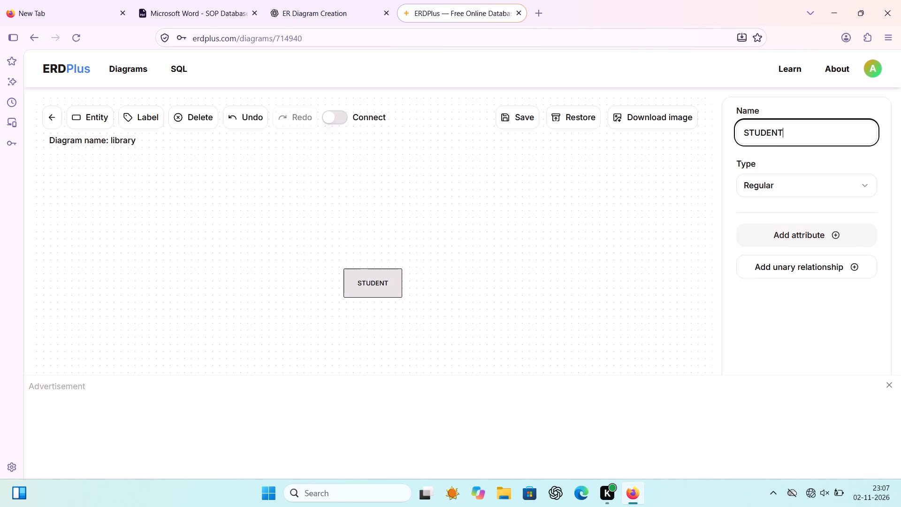
pyautogui.moveTo(374, 288); pyautogui.dragTo(243, 213)
pyautogui.click(243, 213)
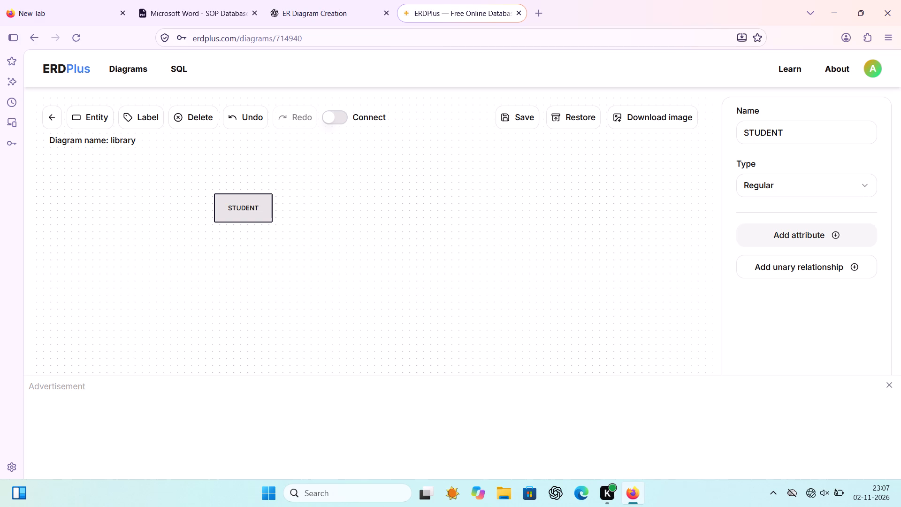
# Add a second entity and replace its default name with BOOK.
pyautogui.click(103, 122)
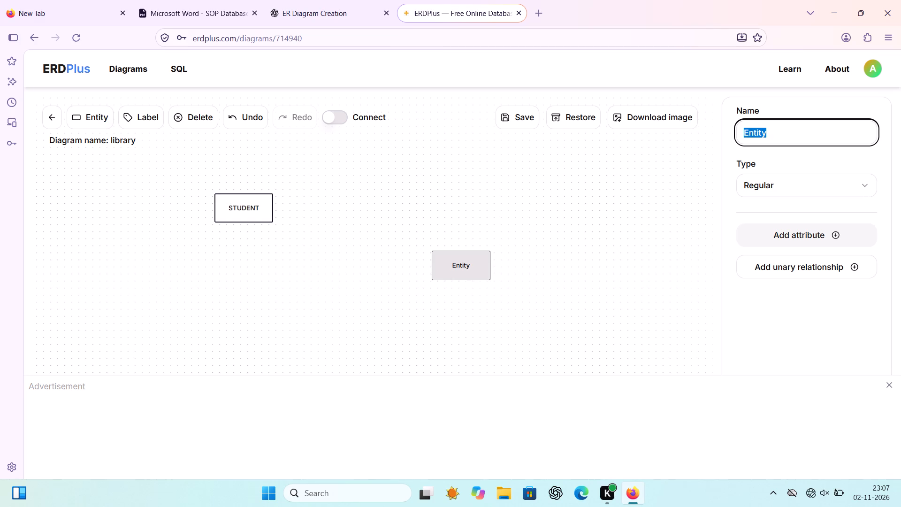
pyautogui.click(468, 272)
pyautogui.write('BOOK')
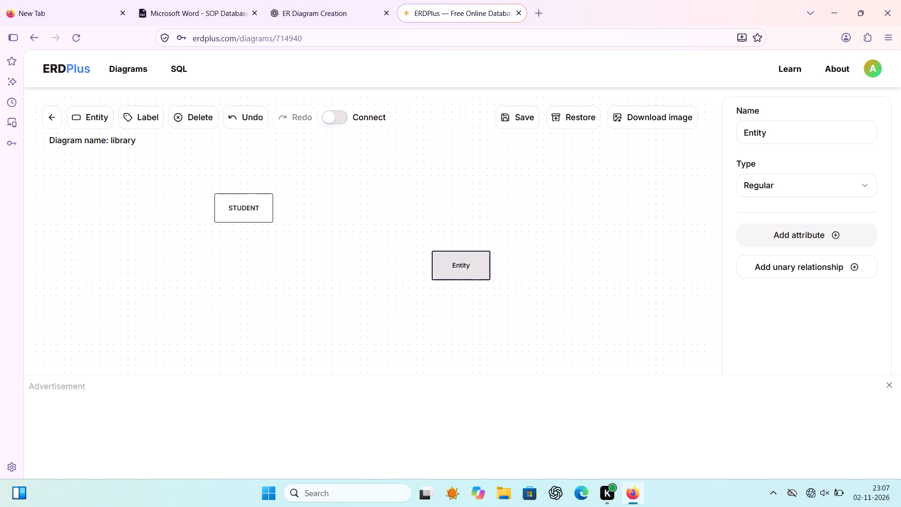
pyautogui.click(810, 137)
pyautogui.press('BackSpace')
pyautogui.press('BackSpace')
pyautogui.press('BackSpace')
pyautogui.press('BackSpace')
pyautogui.press('BackSpace')
pyautogui.press('BackSpace')
pyautogui.press('BackSpace')
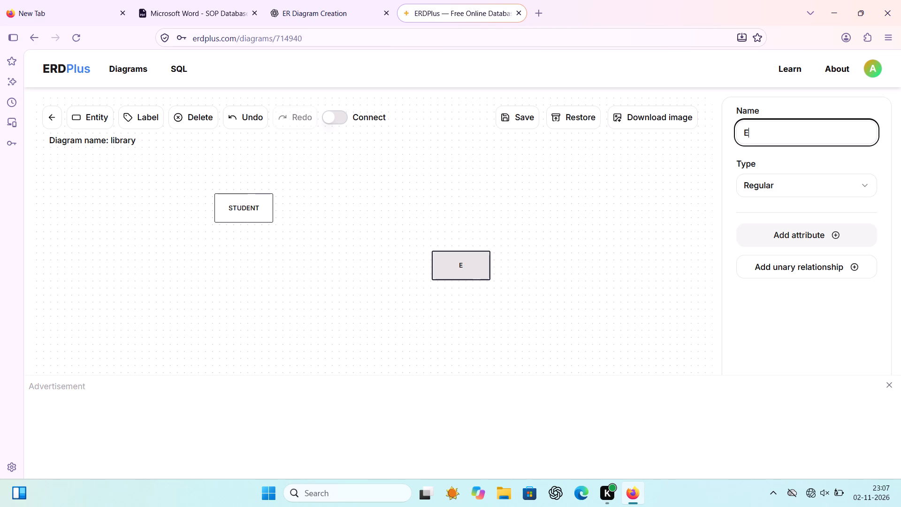
pyautogui.write('BOOK')
pyautogui.press('Return')
# Add a third entity named AUTHOR, moving BOOK up roughly level with STUDENT and placing AUTHOR below BOOK.
pyautogui.click(110, 117)
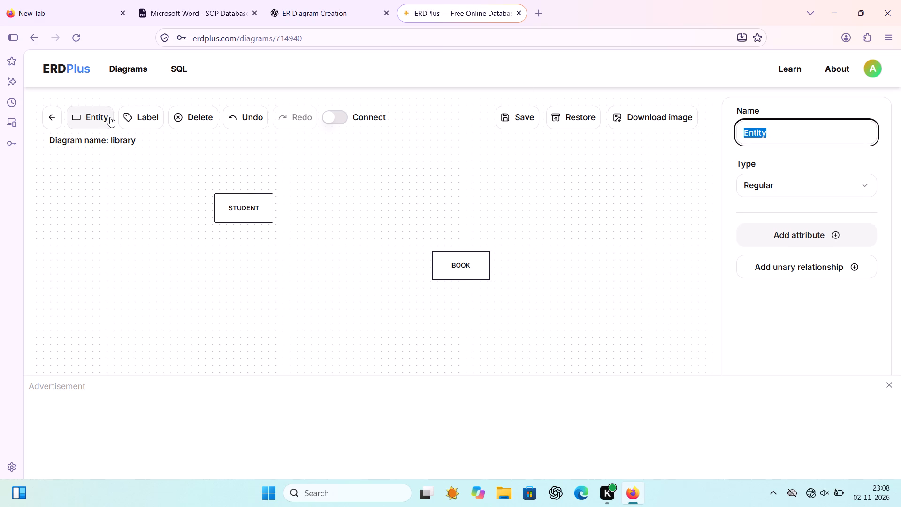
pyautogui.click(776, 130)
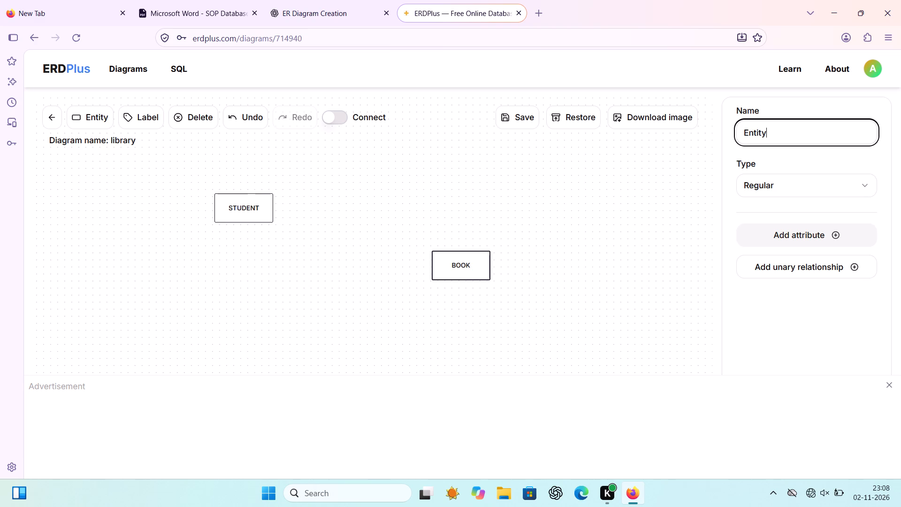
pyautogui.moveTo(449, 265); pyautogui.dragTo(396, 210)
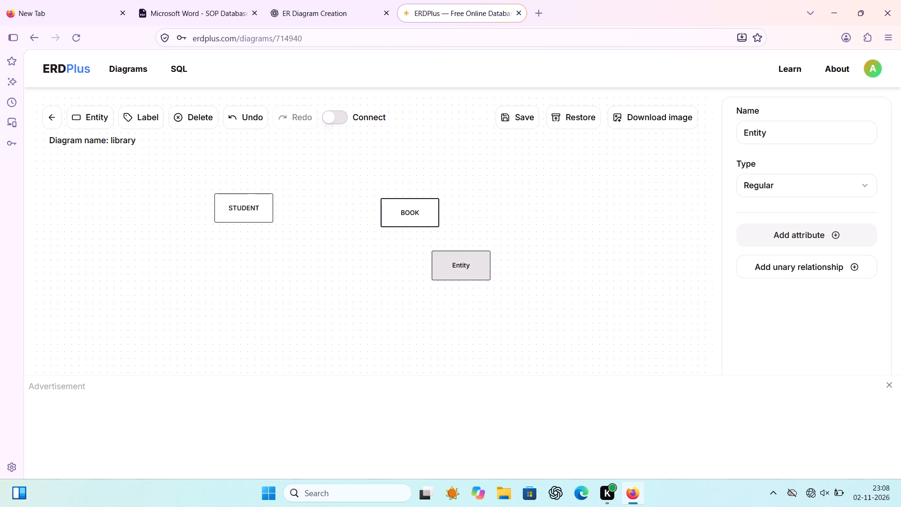
pyautogui.moveTo(476, 266); pyautogui.dragTo(511, 245)
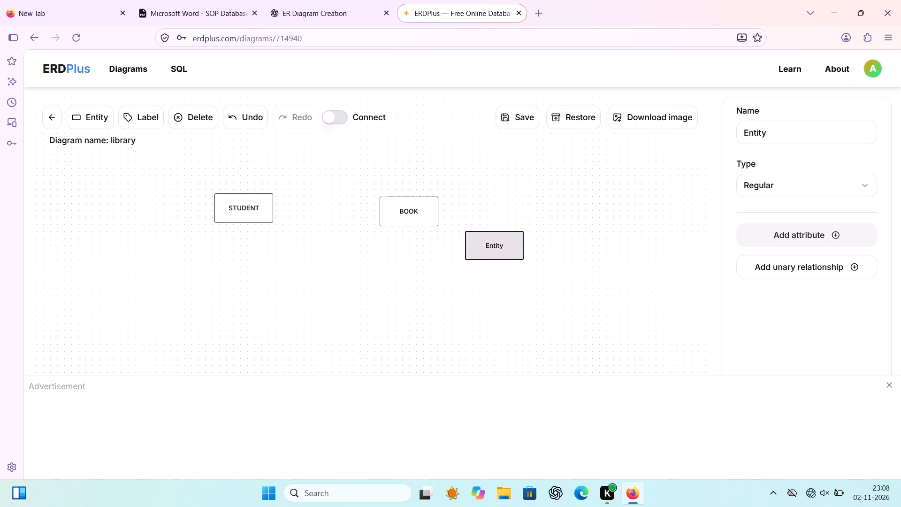
pyautogui.click(800, 131)
pyautogui.hotkey('ctrl', 'a')
pyautogui.press(']')
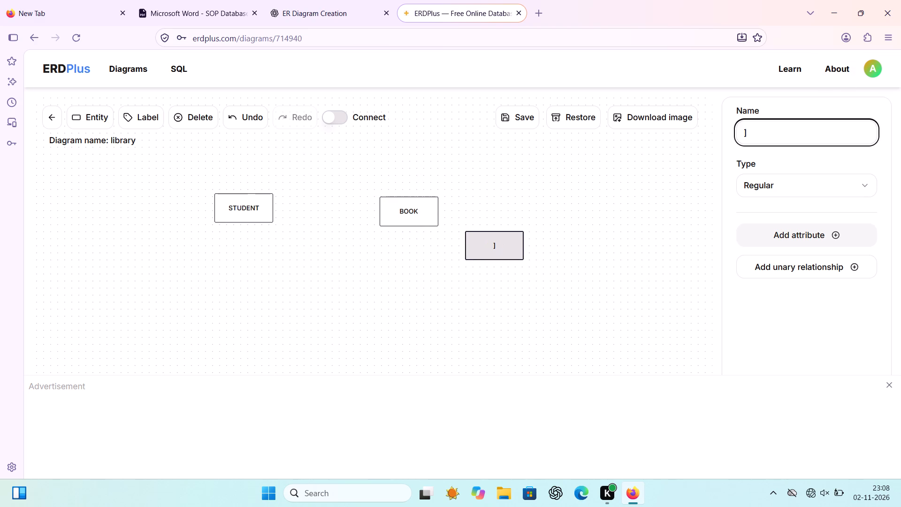
pyautogui.press('BackSpace')
pyautogui.press('r')
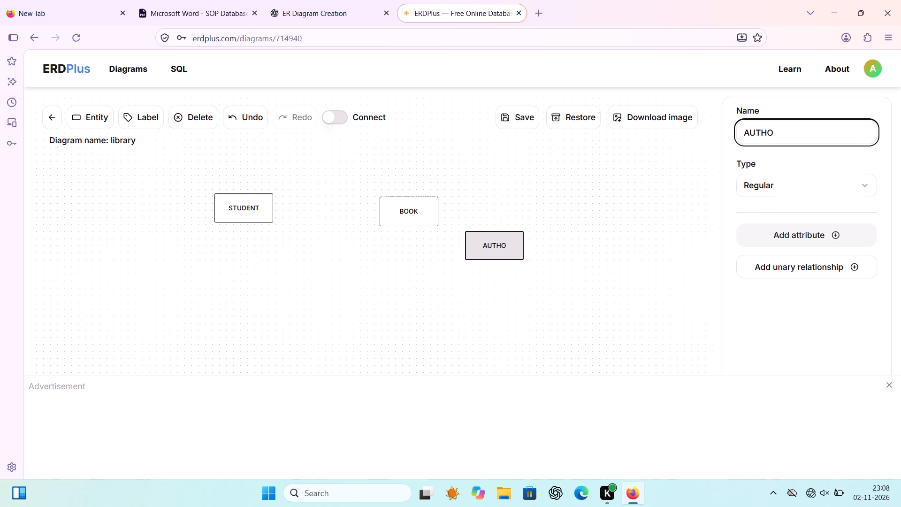
pyautogui.moveTo(492, 251); pyautogui.dragTo(432, 293)
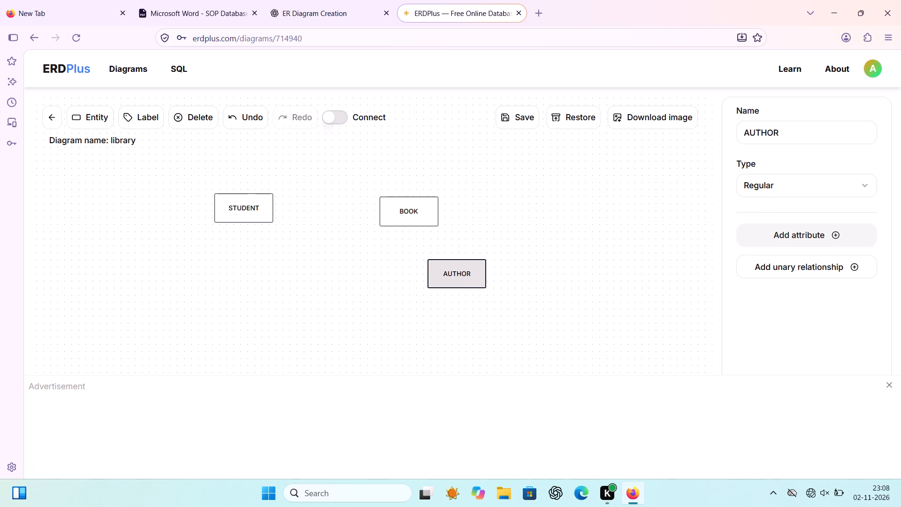
pyautogui.click(788, 135)
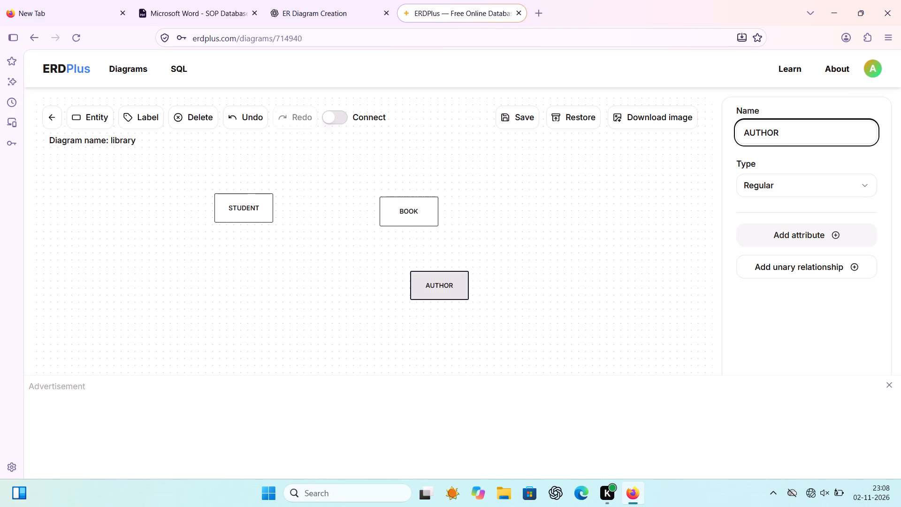
# Add a fourth entity named PUBLISHER and place it to the right of BOOK, slightly lower than it.
pyautogui.click(85, 115)
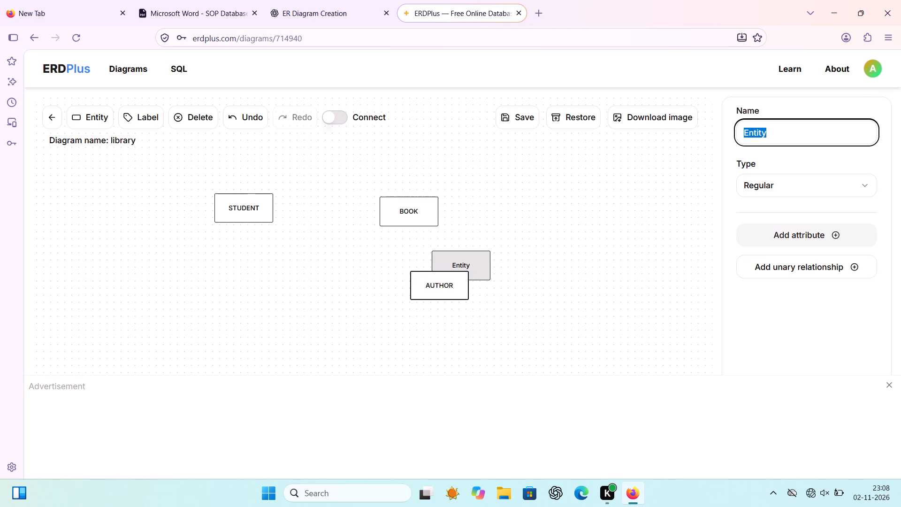
pyautogui.moveTo(482, 277); pyautogui.dragTo(537, 250)
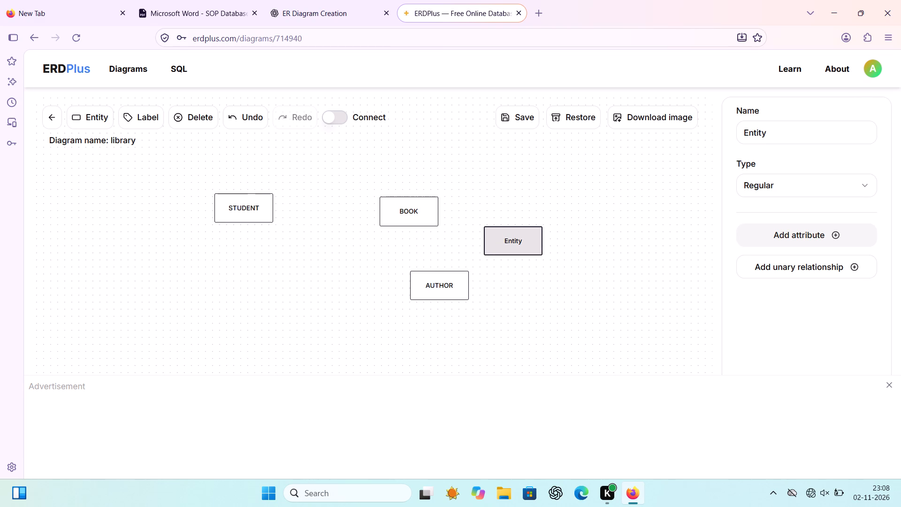
pyautogui.click(805, 124)
pyautogui.press('BackSpace')
pyautogui.press('BackSpace')
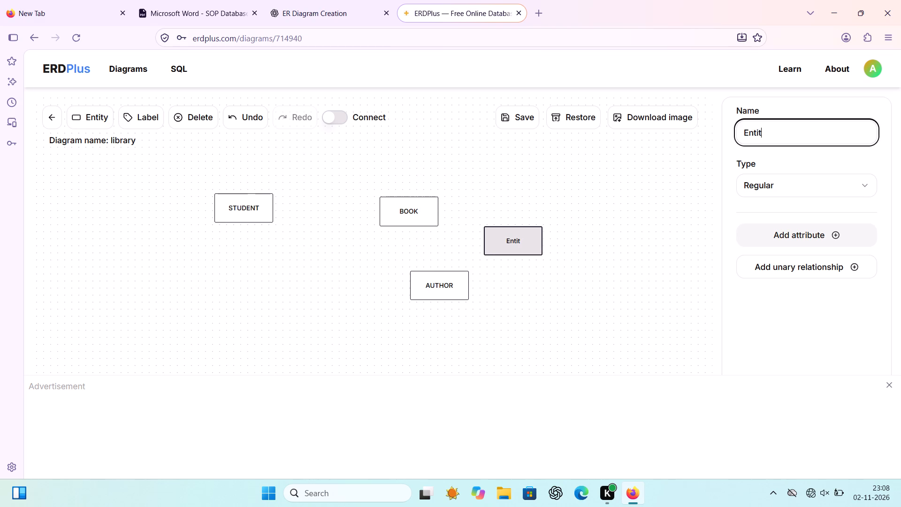
pyautogui.press('BackSpace')
pyautogui.press('BackSpace')
pyautogui.press('BackSpace')
pyautogui.write('PUBLISH')
pyautogui.press('BackSpace')
pyautogui.press('BackSpace')
pyautogui.press('BackSpace')
pyautogui.press('BackSpace')
pyautogui.press('BackSpace')
pyautogui.press('BackSpace')
pyautogui.press('BackSpace')
pyautogui.press('BackSpace')
pyautogui.press('BackSpace')
pyautogui.press('BackSpace')
pyautogui.press('BackSpace')
pyautogui.press('BackSpace')
pyautogui.press('BackSpace')
pyautogui.press('BackSpace')
pyautogui.press('BackSpace')
pyautogui.press('BackSpace')
pyautogui.press('BackSpace')
pyautogui.press('BackSpace')
pyautogui.press('BackSpace')
pyautogui.press('BackSpace')
pyautogui.press('BackSpace')
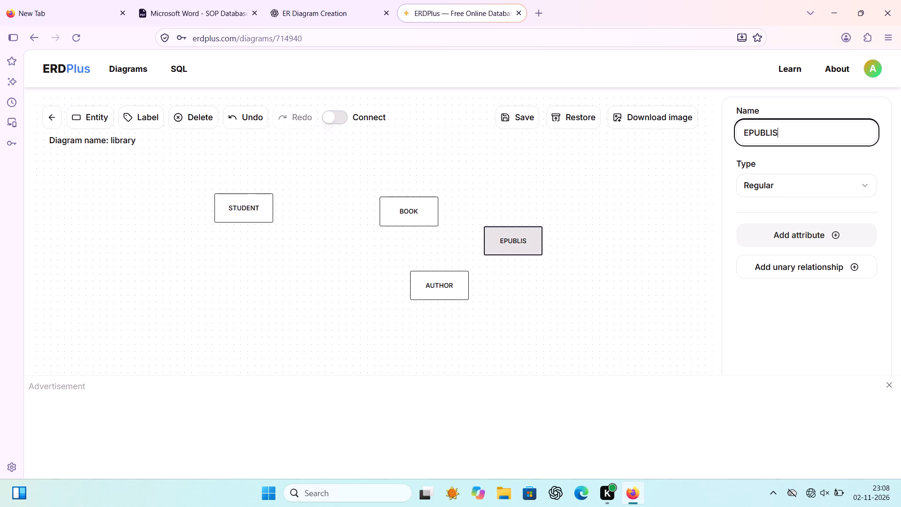
pyautogui.press('p')
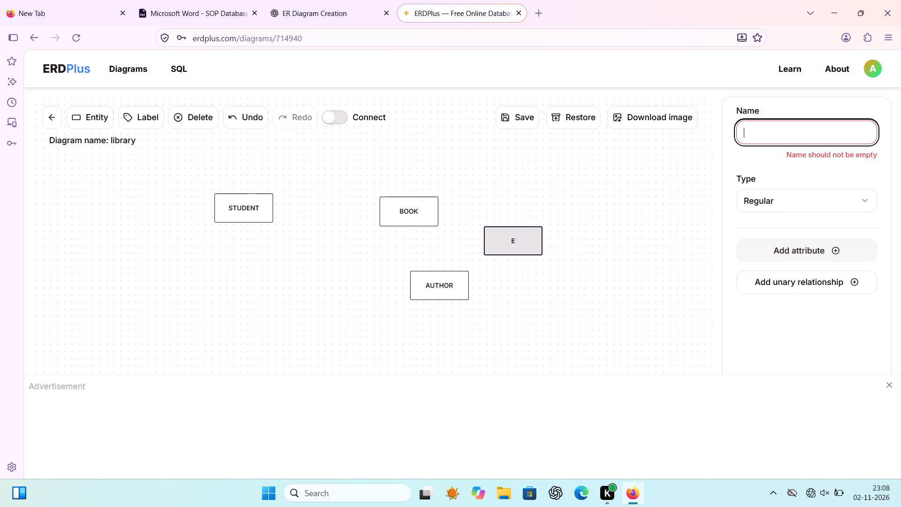
pyautogui.write('UBLISHER')
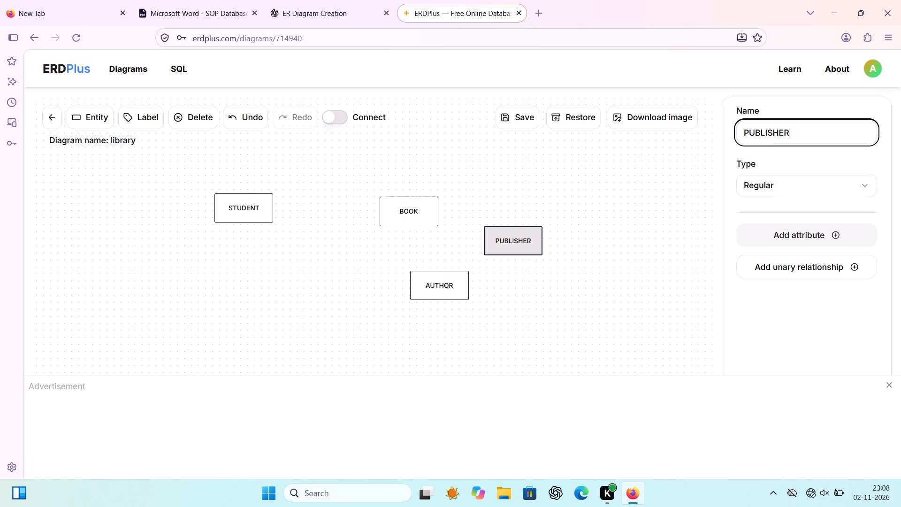
# Add a fifth entity named LIBRARIAN and place it above PUBLISHER, slightly higher than BOOK.
pyautogui.click(84, 118)
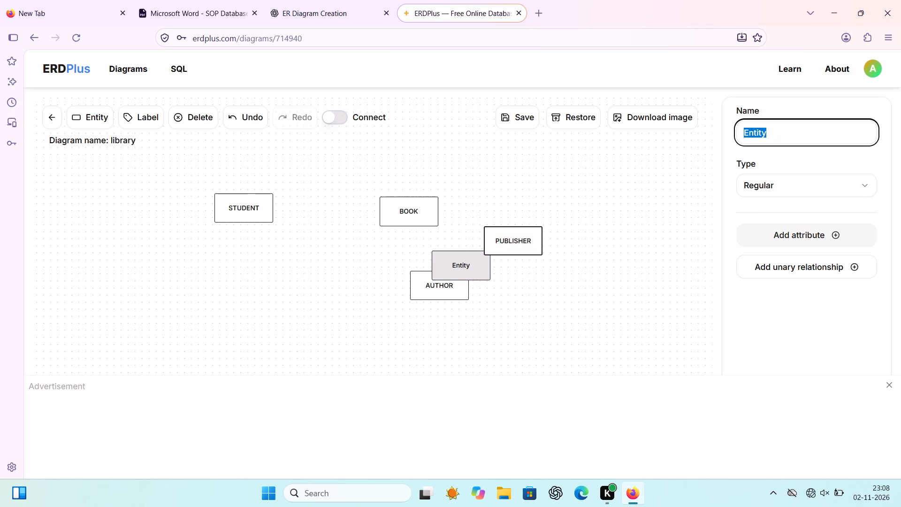
pyautogui.moveTo(469, 259); pyautogui.dragTo(552, 161)
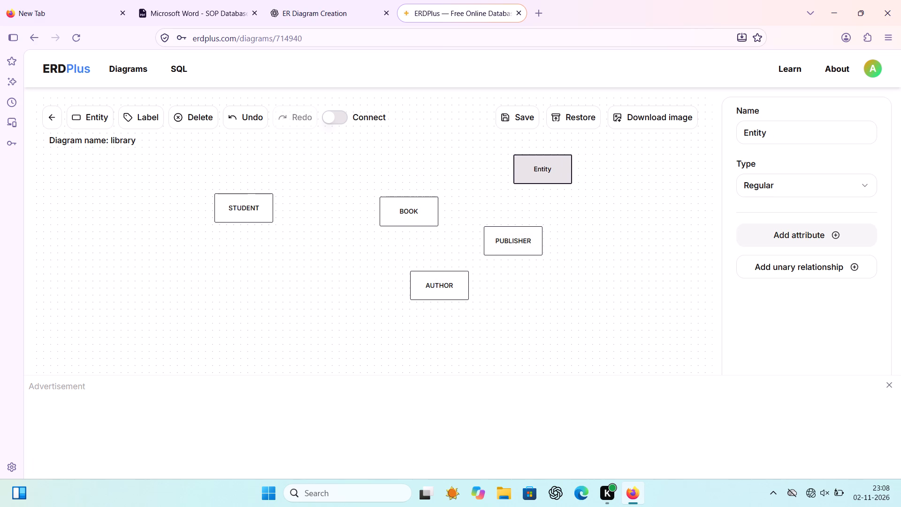
pyautogui.click(784, 133)
pyautogui.hotkey('ctrl', 'a')
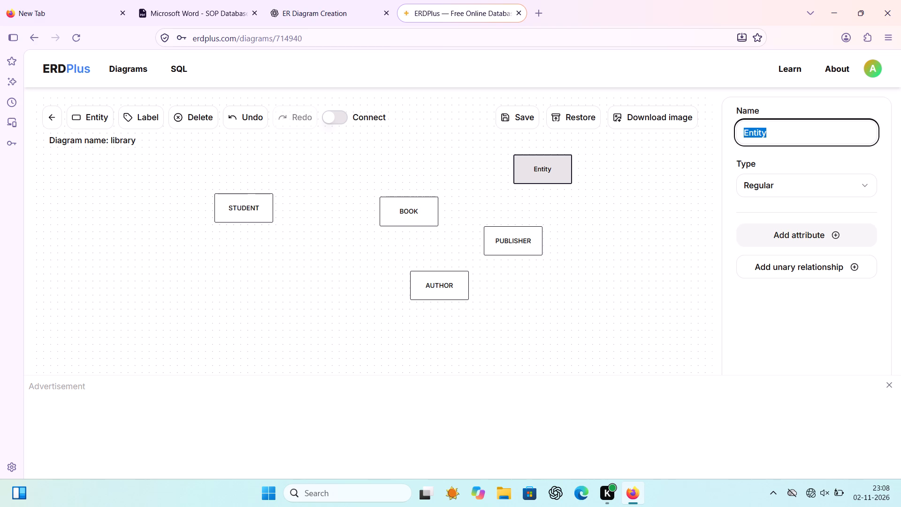
pyautogui.press('BackSpace')
pyautogui.write('LIBRARIS')
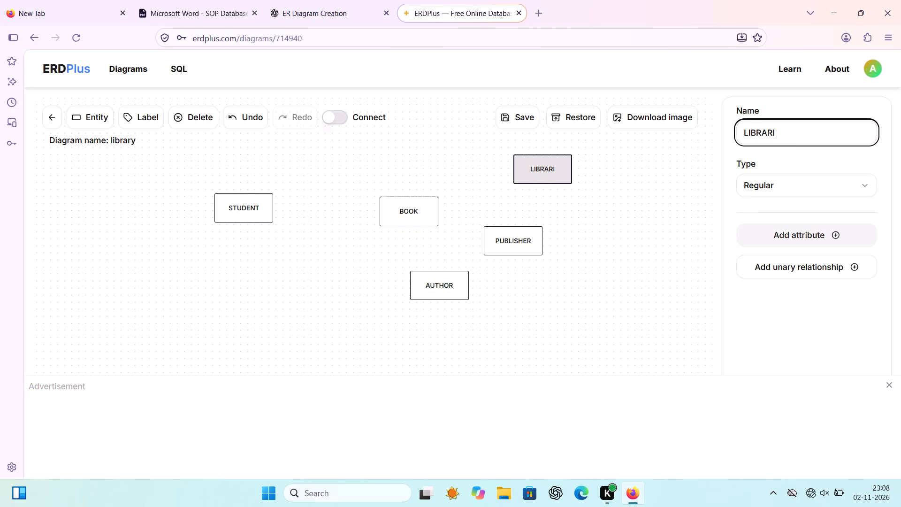
pyautogui.press('BackSpace')
pyautogui.write('AN')
# Add a sixth entity named ISSUE, place it below PUBLISHER roughly level with AUTHOR, and deselect it.
pyautogui.click(102, 115)
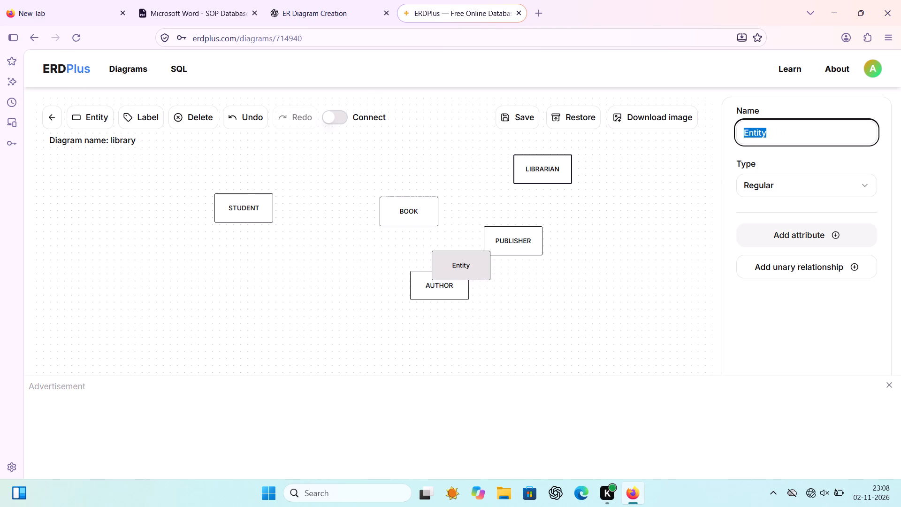
pyautogui.moveTo(478, 265); pyautogui.dragTo(589, 287)
pyautogui.click(774, 130)
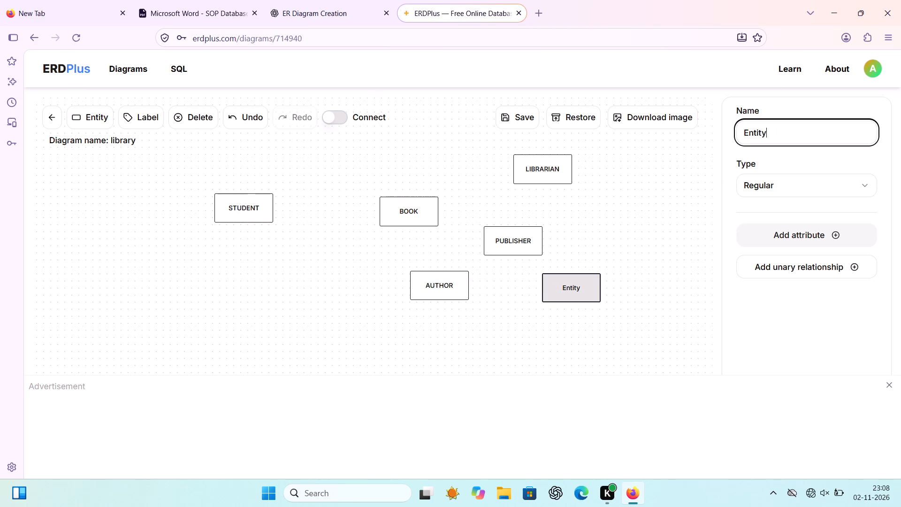
pyautogui.hotkey('ctrl', 'a')
pyautogui.press('BackSpace')
pyautogui.write('ISSUE')
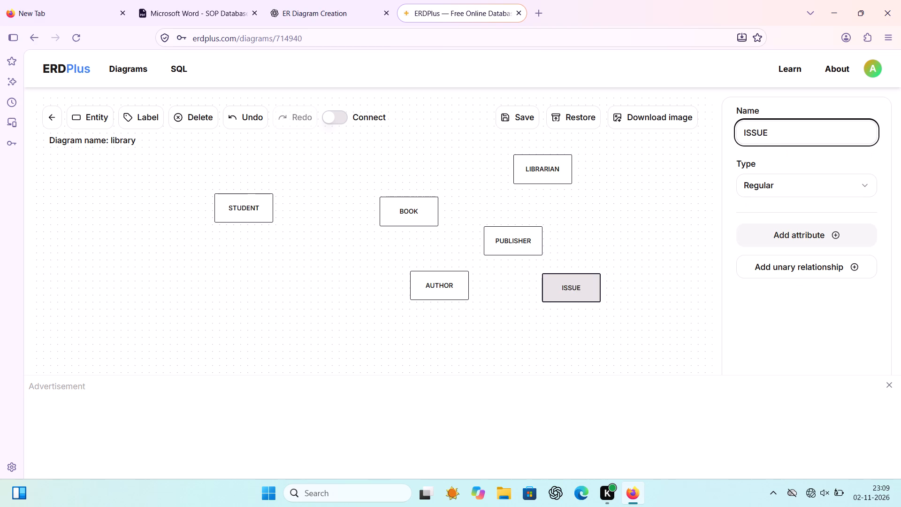
pyautogui.click(669, 220)
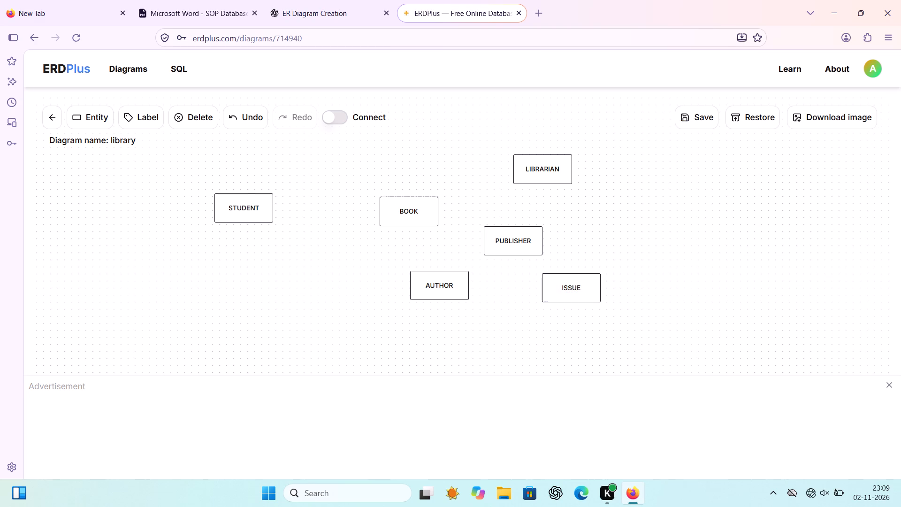
# Rearrange the entities, shifting AUTHOR left and slightly down and moving BOOK right to just above PUBLISHER.
pyautogui.moveTo(445, 292); pyautogui.dragTo(392, 302)
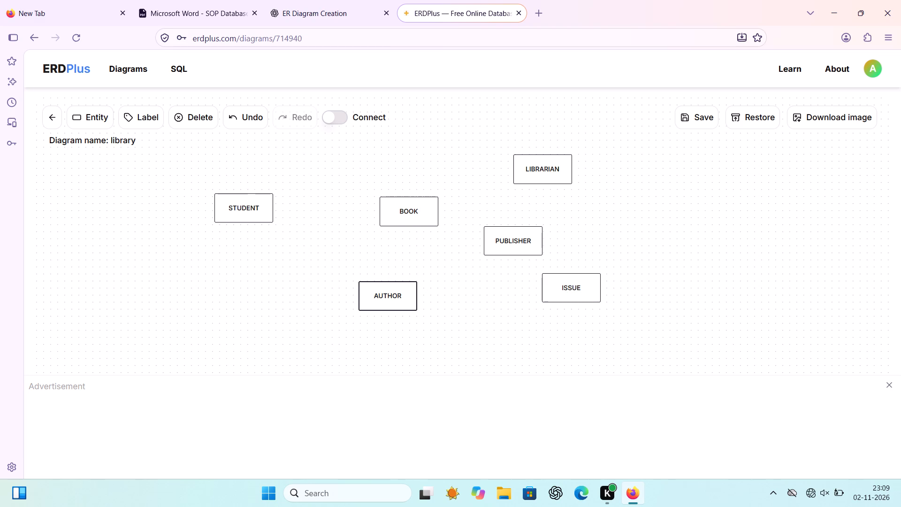
pyautogui.moveTo(412, 224); pyautogui.dragTo(528, 229)
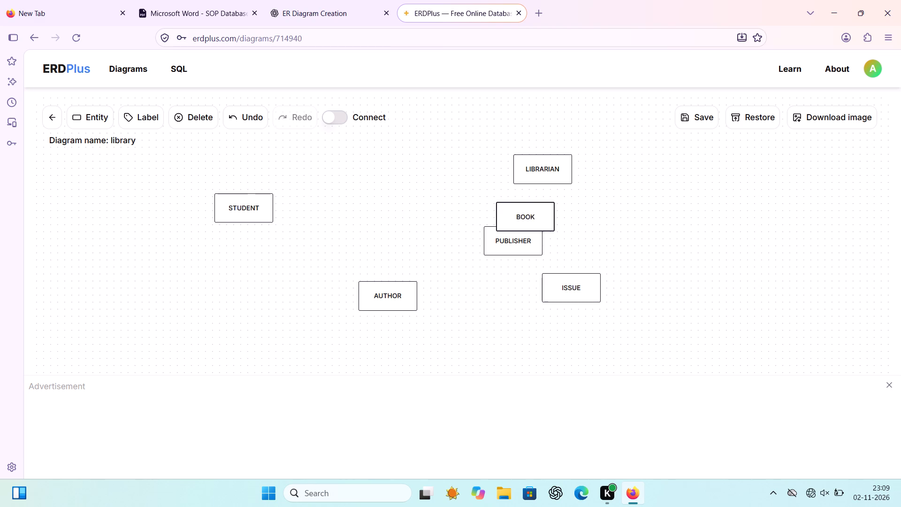
pyautogui.moveTo(528, 229); pyautogui.dragTo(518, 226)
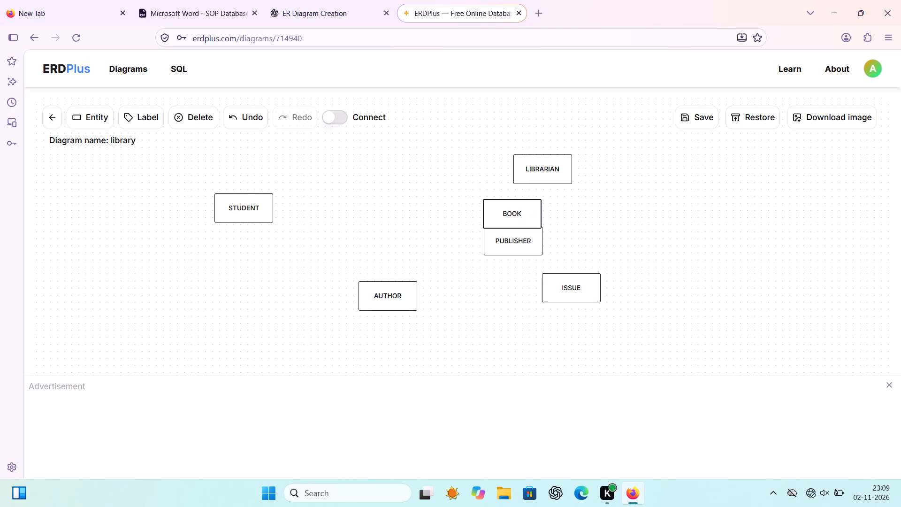
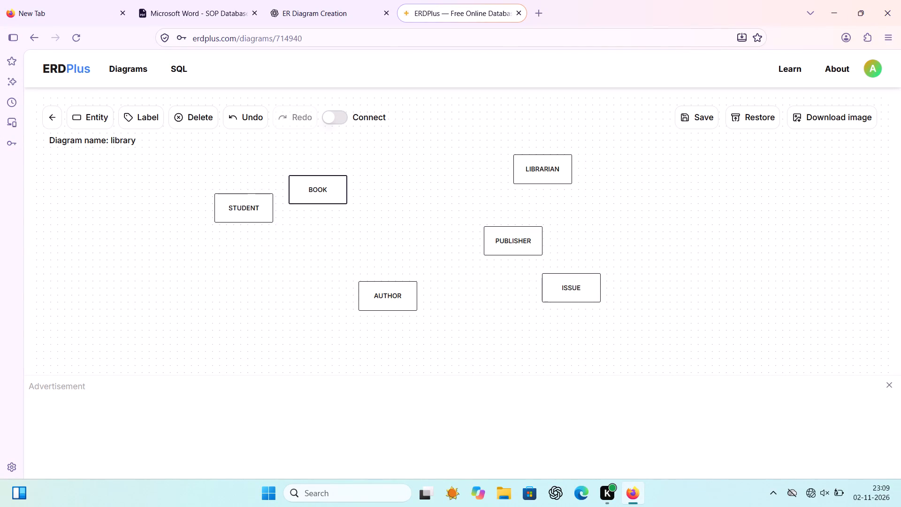
# Move the PUBLISHER entity up so it sits just below LIBRARIAN, slightly to its left.
pyautogui.moveTo(510, 253); pyautogui.dragTo(515, 223)
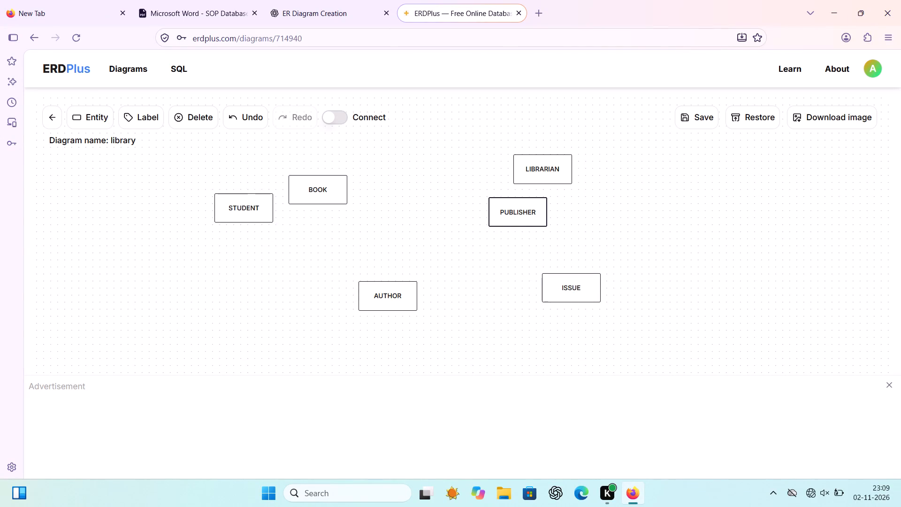
pyautogui.moveTo(515, 223); pyautogui.dragTo(513, 221)
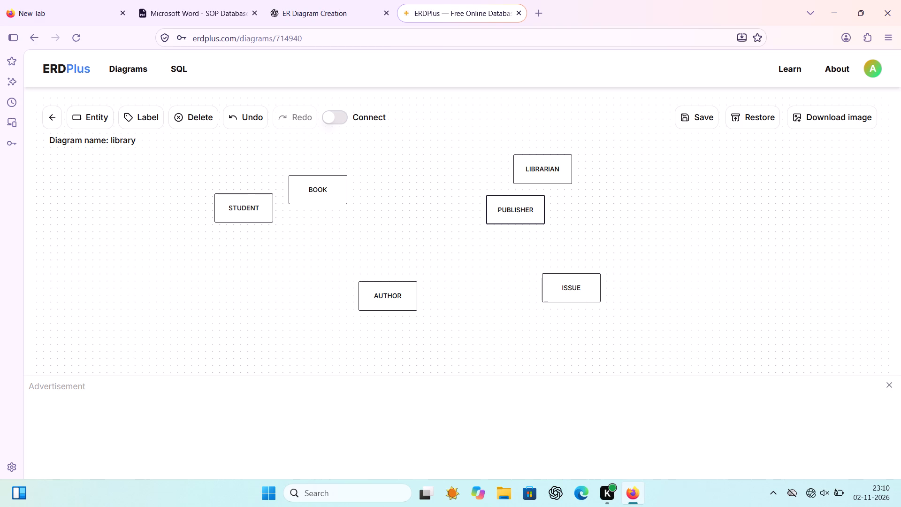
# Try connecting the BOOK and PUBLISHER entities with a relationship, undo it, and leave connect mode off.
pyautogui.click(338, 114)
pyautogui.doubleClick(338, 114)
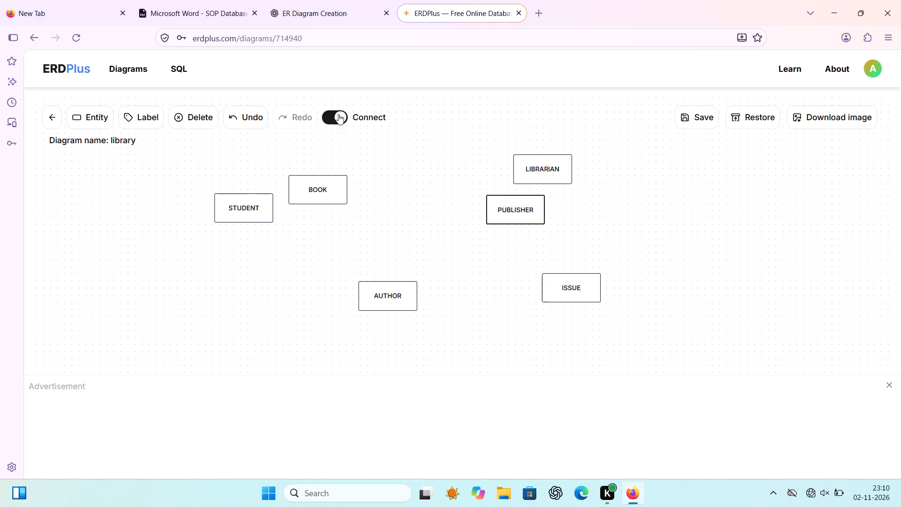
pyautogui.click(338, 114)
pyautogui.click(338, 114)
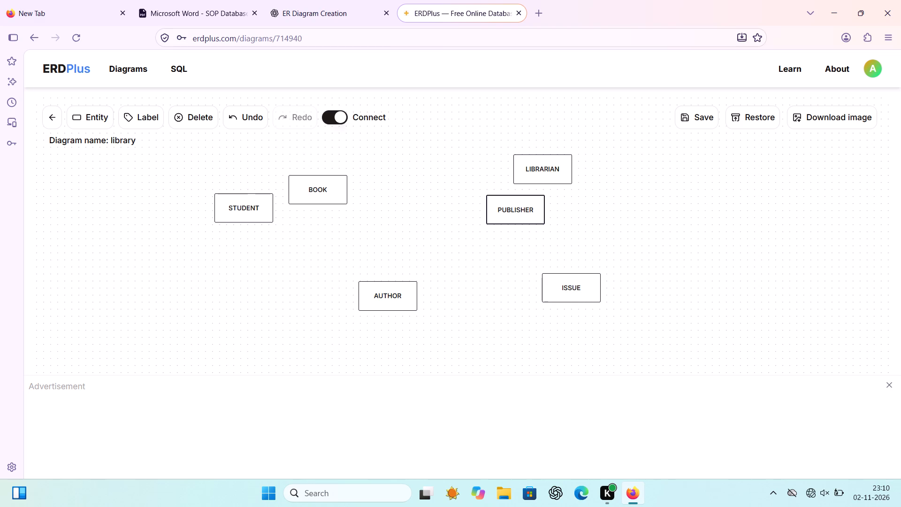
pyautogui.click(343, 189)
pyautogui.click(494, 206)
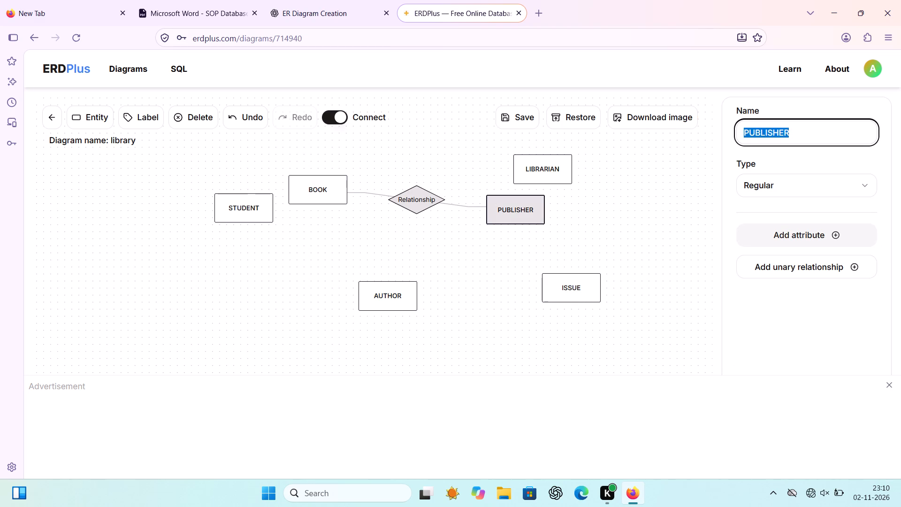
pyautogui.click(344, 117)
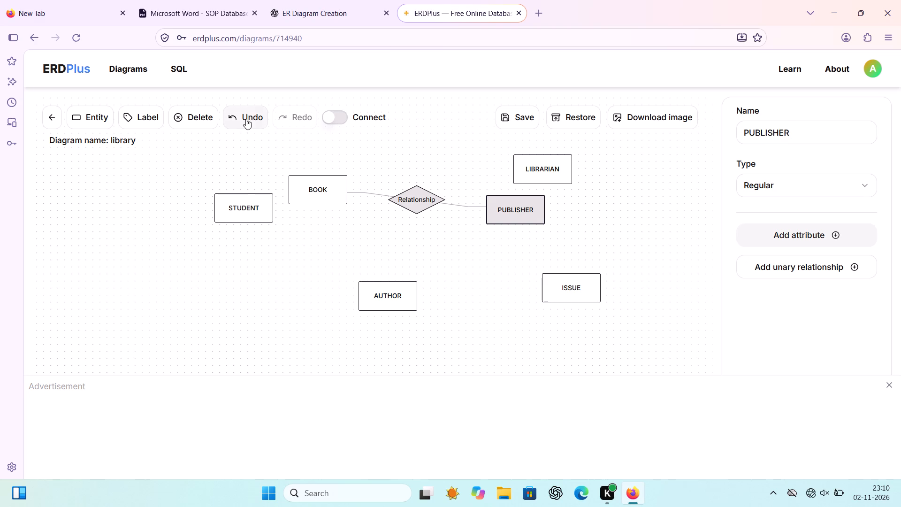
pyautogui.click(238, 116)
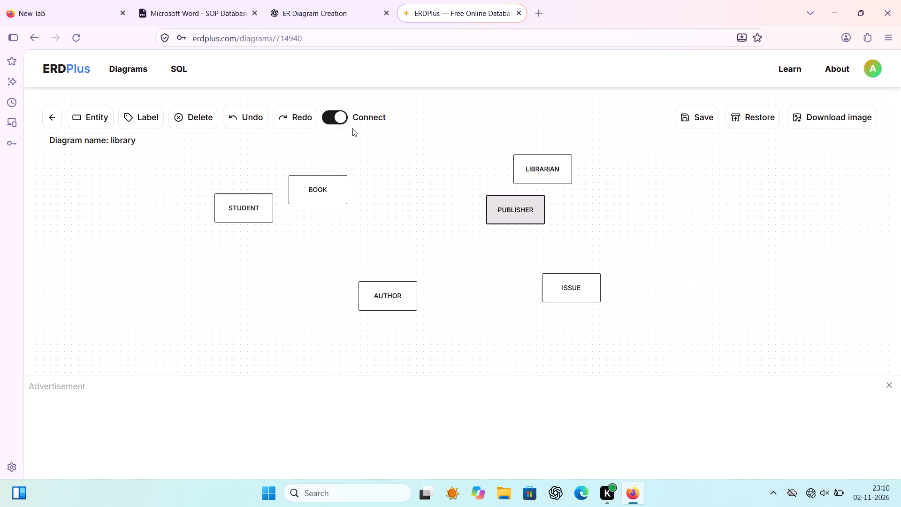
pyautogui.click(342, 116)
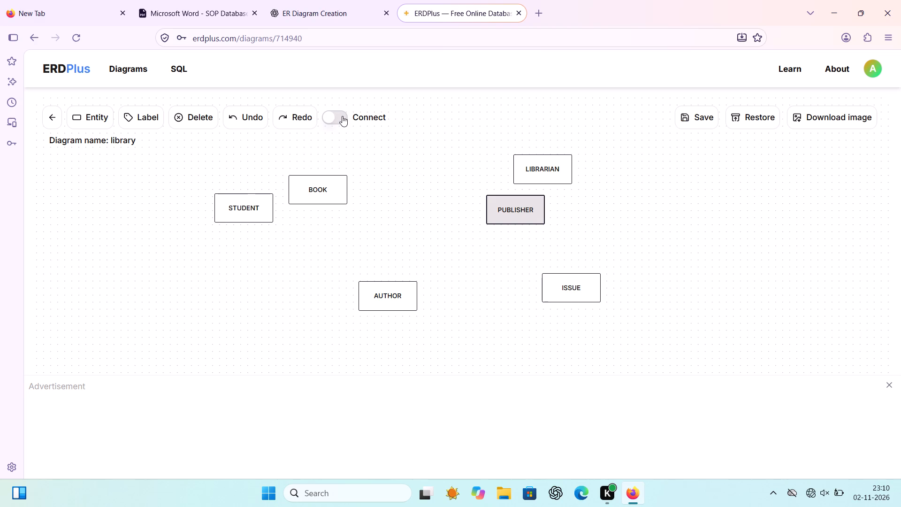
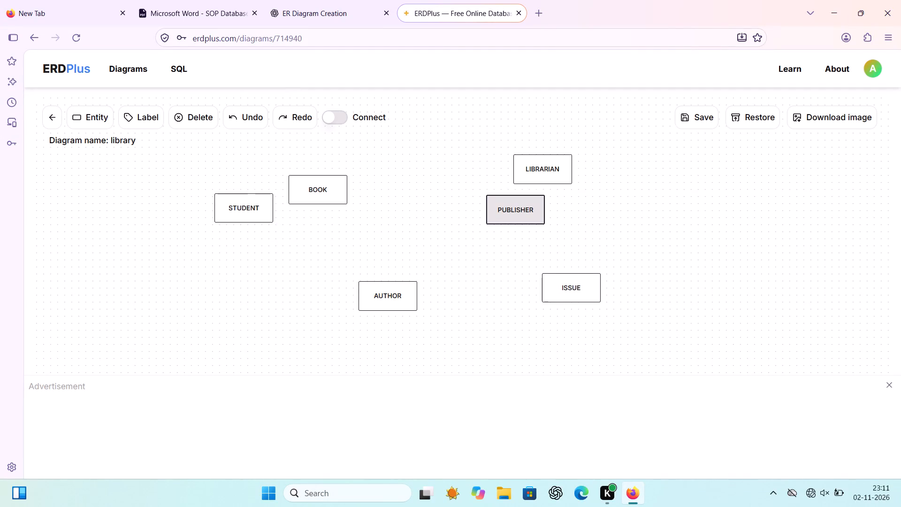
# Move PUBLISHER to the diagram's far right, BOOK between STUDENT and LIBRARIAN above AUTHOR, and ISSUE up just below LIBRARIAN.
pyautogui.moveTo(527, 215); pyautogui.dragTo(704, 214)
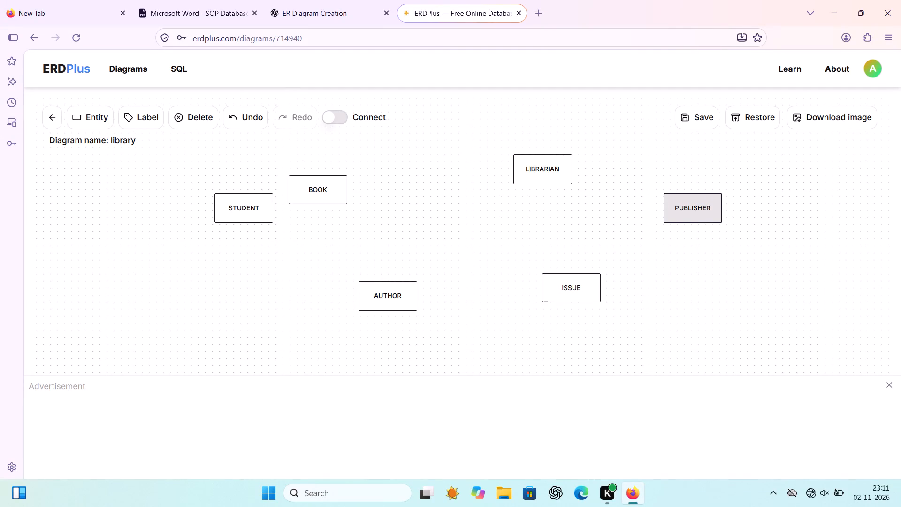
pyautogui.moveTo(337, 197); pyautogui.dragTo(428, 233)
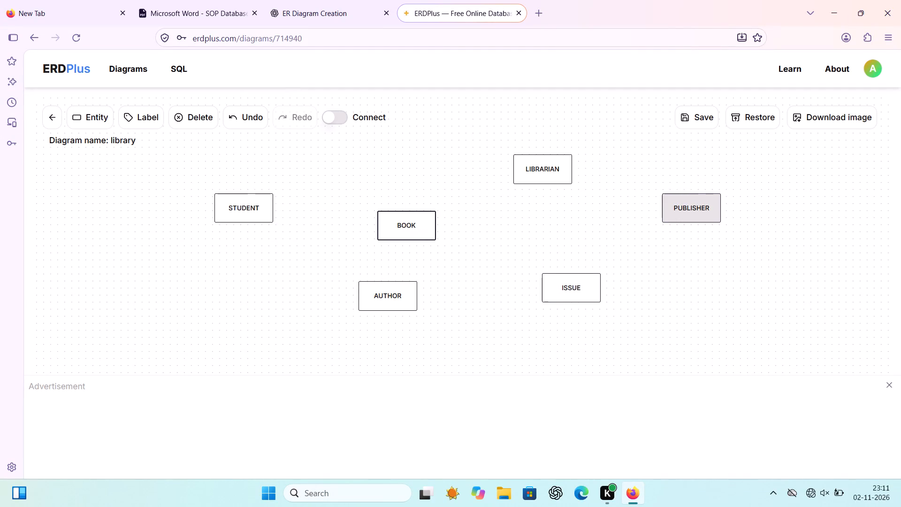
pyautogui.moveTo(568, 287); pyautogui.dragTo(583, 226)
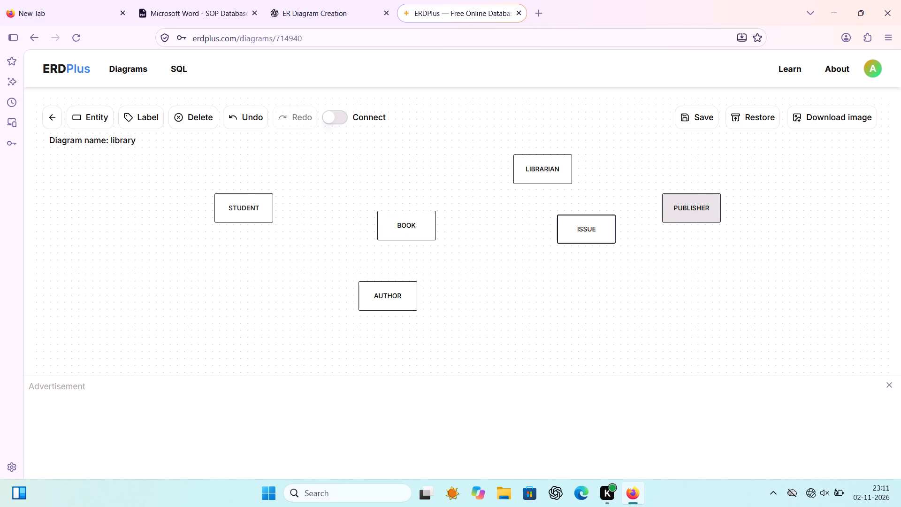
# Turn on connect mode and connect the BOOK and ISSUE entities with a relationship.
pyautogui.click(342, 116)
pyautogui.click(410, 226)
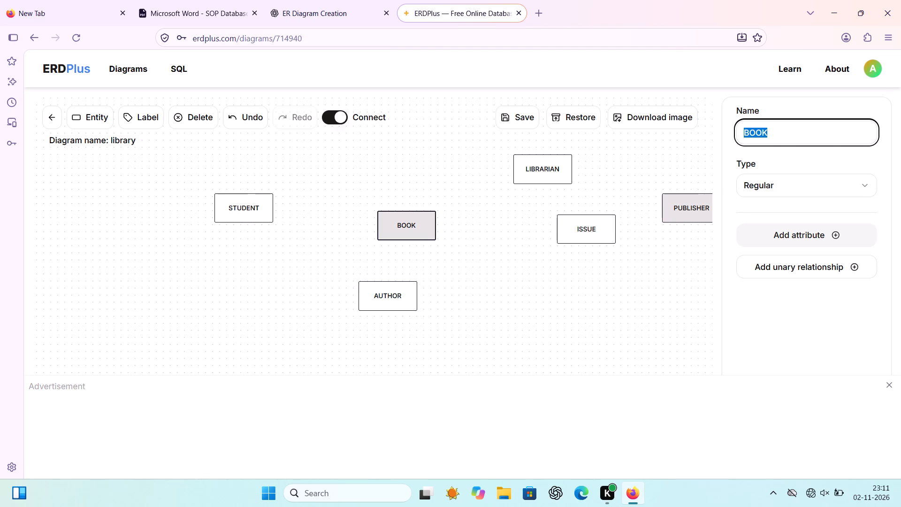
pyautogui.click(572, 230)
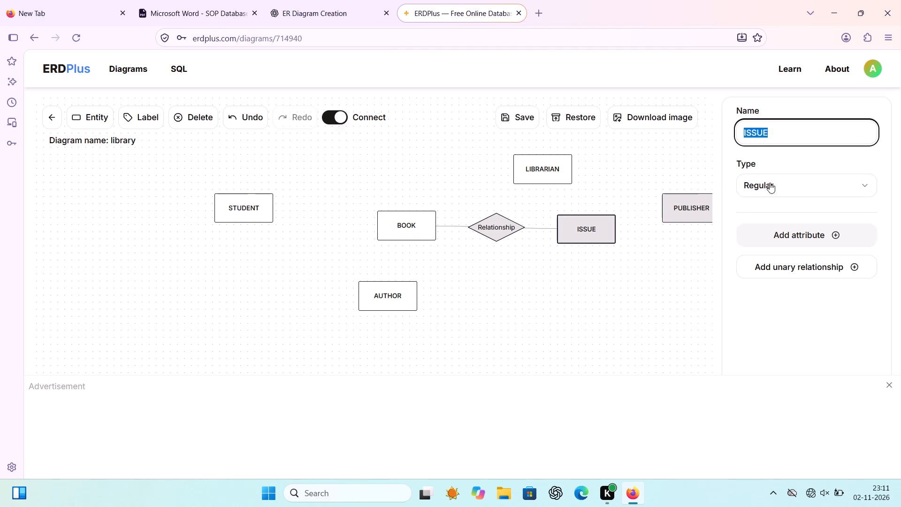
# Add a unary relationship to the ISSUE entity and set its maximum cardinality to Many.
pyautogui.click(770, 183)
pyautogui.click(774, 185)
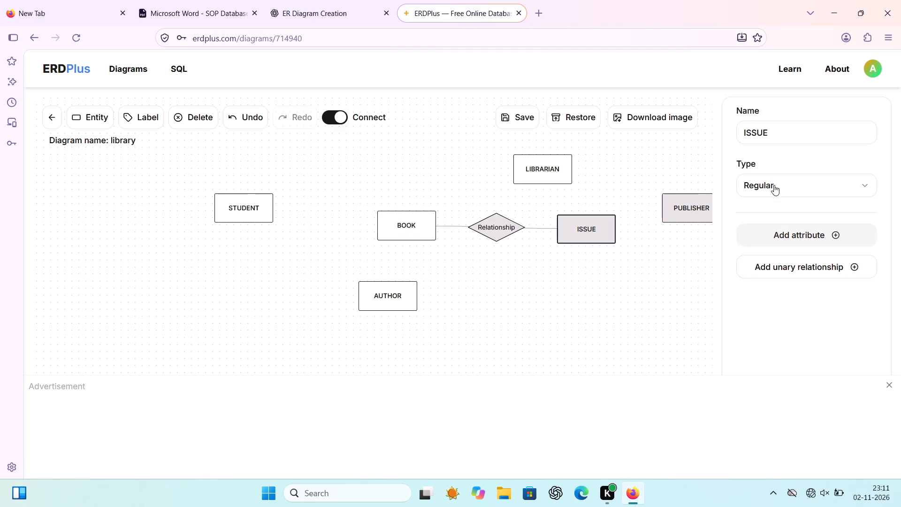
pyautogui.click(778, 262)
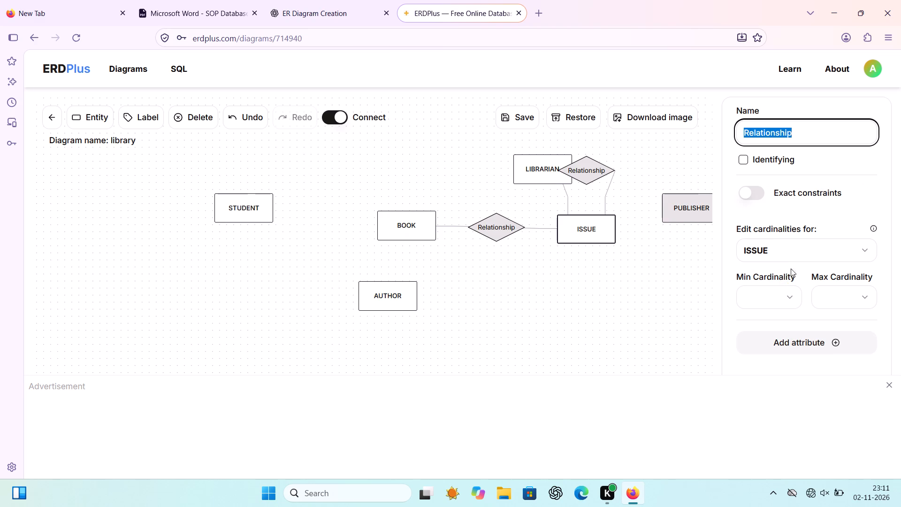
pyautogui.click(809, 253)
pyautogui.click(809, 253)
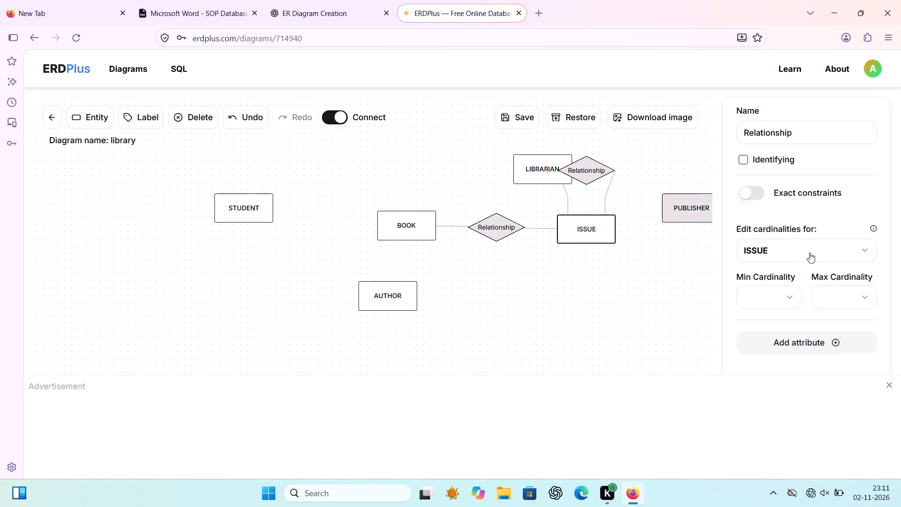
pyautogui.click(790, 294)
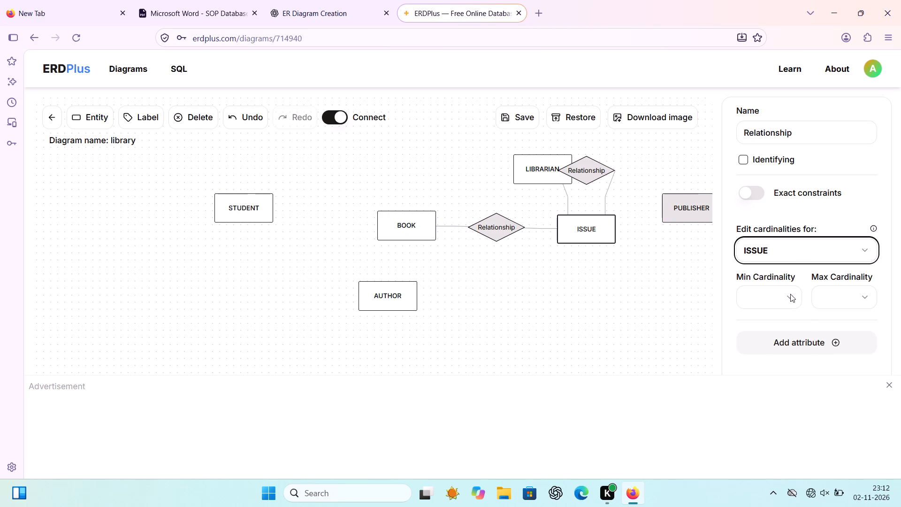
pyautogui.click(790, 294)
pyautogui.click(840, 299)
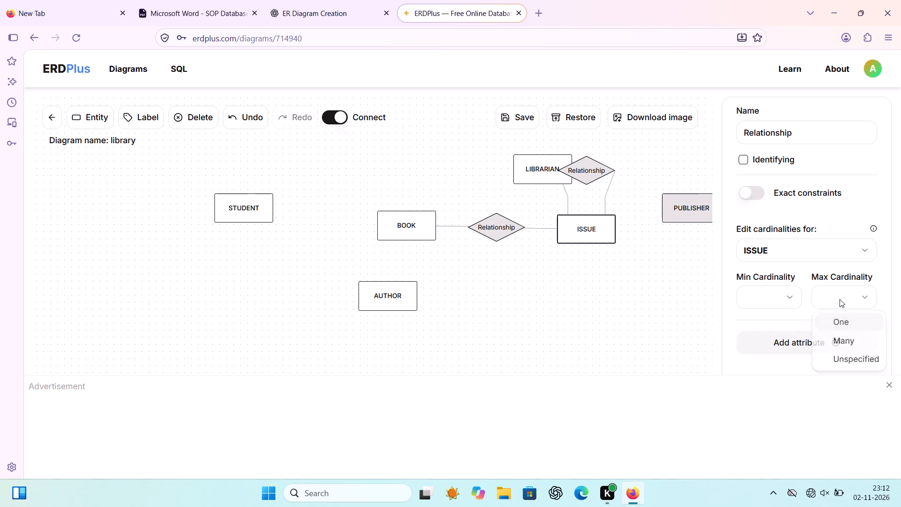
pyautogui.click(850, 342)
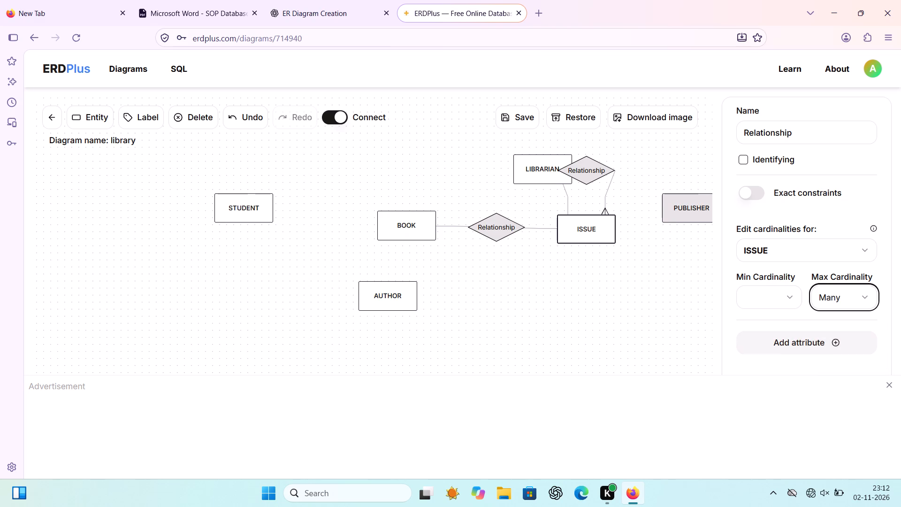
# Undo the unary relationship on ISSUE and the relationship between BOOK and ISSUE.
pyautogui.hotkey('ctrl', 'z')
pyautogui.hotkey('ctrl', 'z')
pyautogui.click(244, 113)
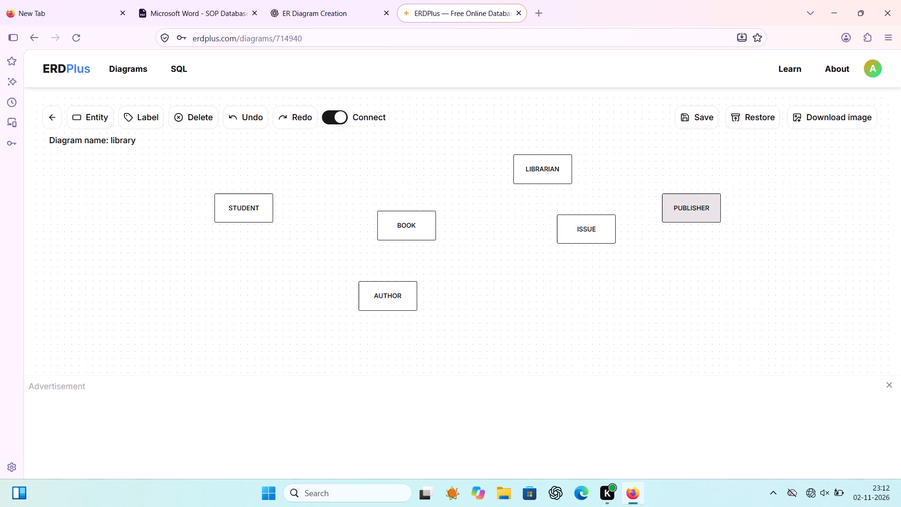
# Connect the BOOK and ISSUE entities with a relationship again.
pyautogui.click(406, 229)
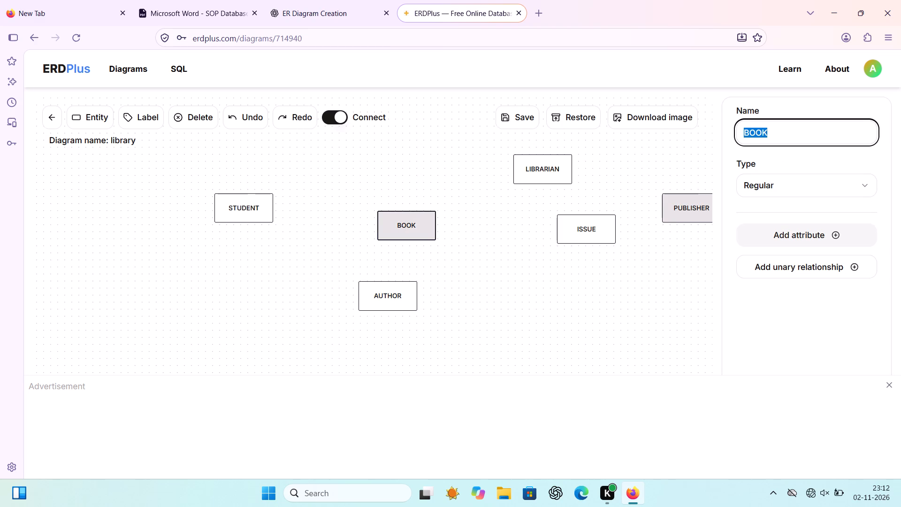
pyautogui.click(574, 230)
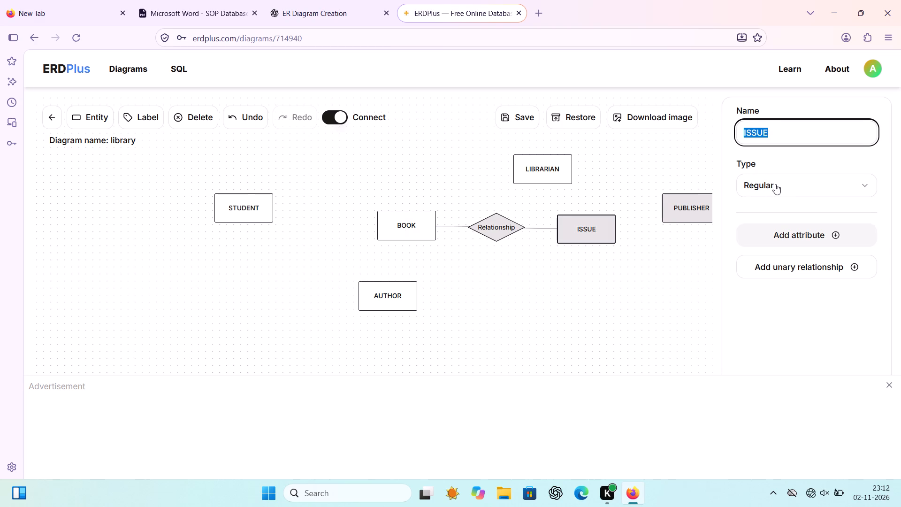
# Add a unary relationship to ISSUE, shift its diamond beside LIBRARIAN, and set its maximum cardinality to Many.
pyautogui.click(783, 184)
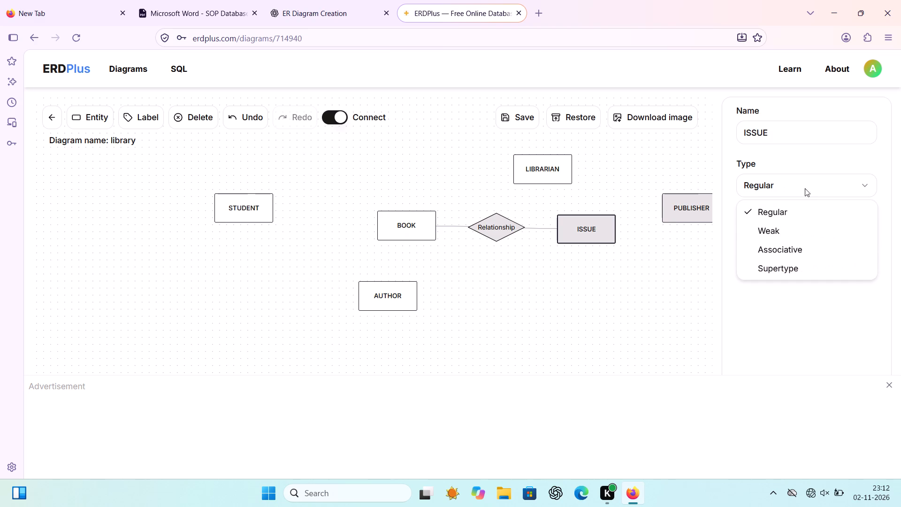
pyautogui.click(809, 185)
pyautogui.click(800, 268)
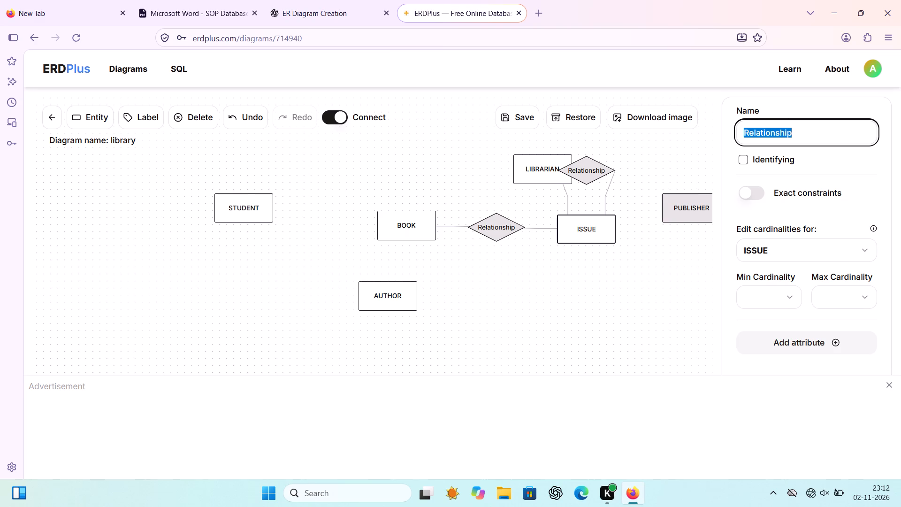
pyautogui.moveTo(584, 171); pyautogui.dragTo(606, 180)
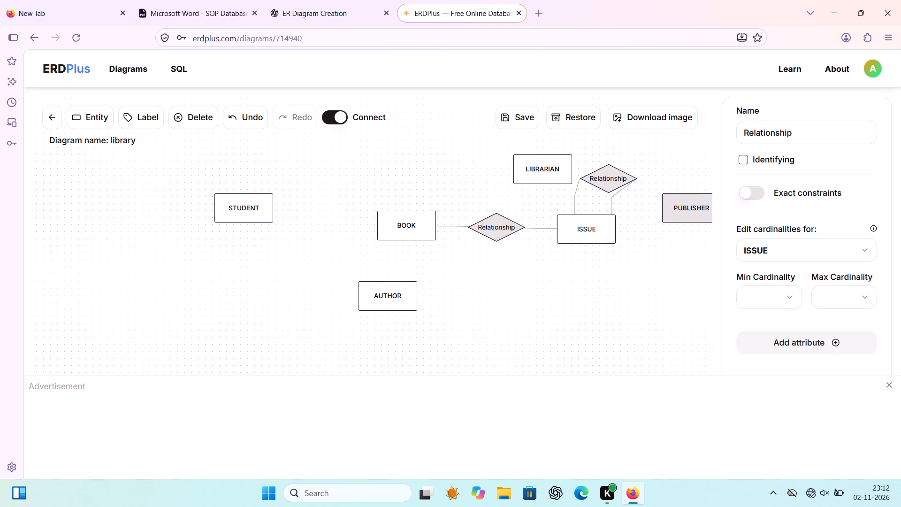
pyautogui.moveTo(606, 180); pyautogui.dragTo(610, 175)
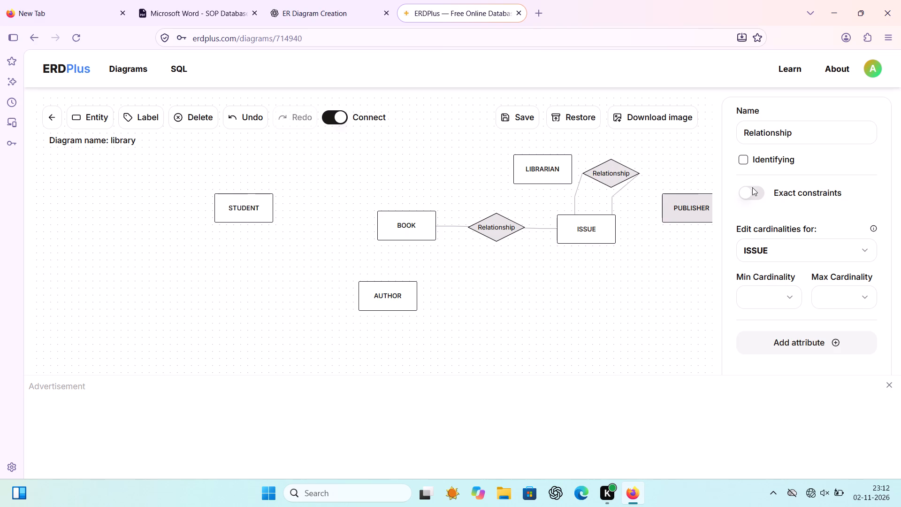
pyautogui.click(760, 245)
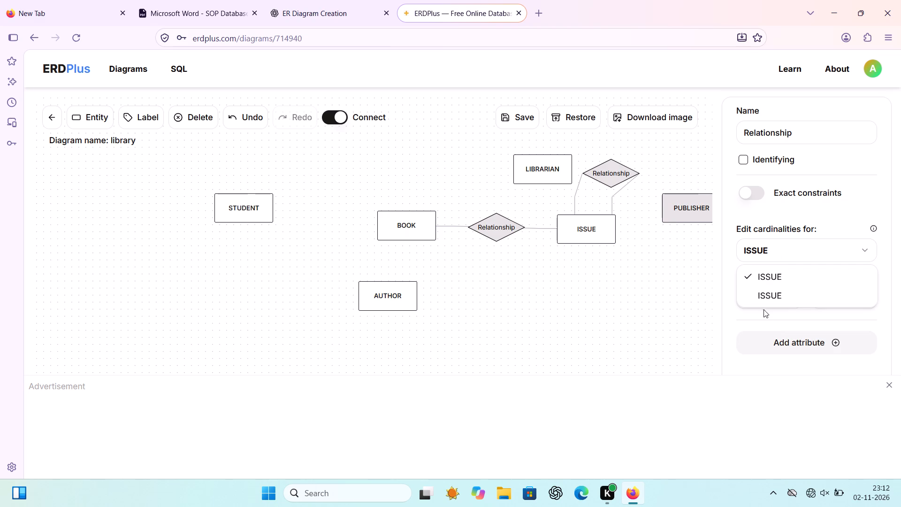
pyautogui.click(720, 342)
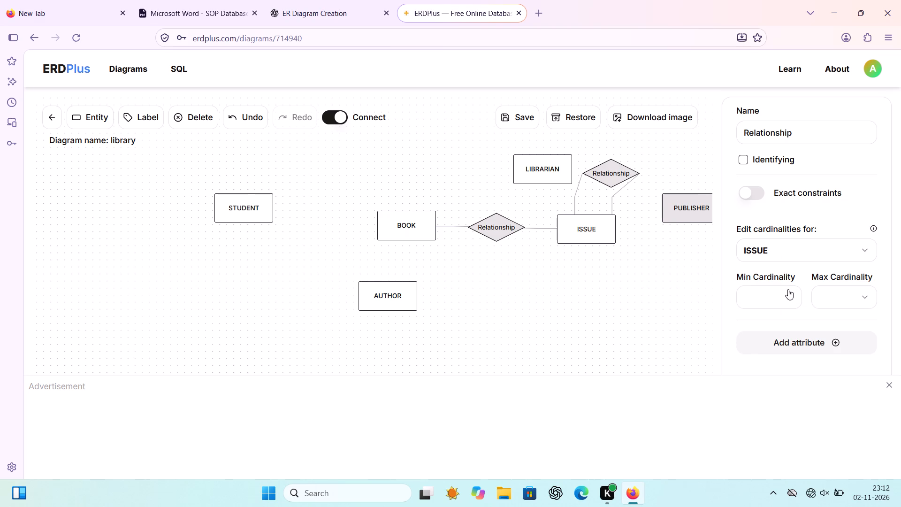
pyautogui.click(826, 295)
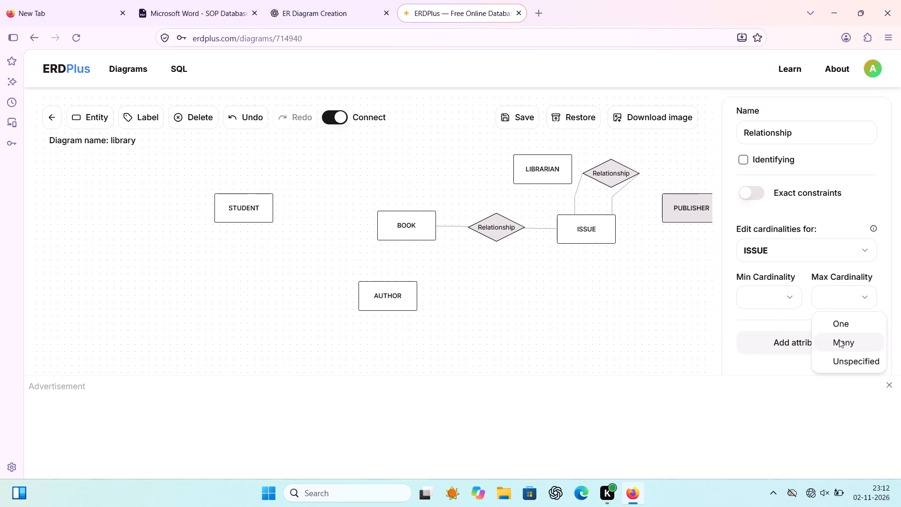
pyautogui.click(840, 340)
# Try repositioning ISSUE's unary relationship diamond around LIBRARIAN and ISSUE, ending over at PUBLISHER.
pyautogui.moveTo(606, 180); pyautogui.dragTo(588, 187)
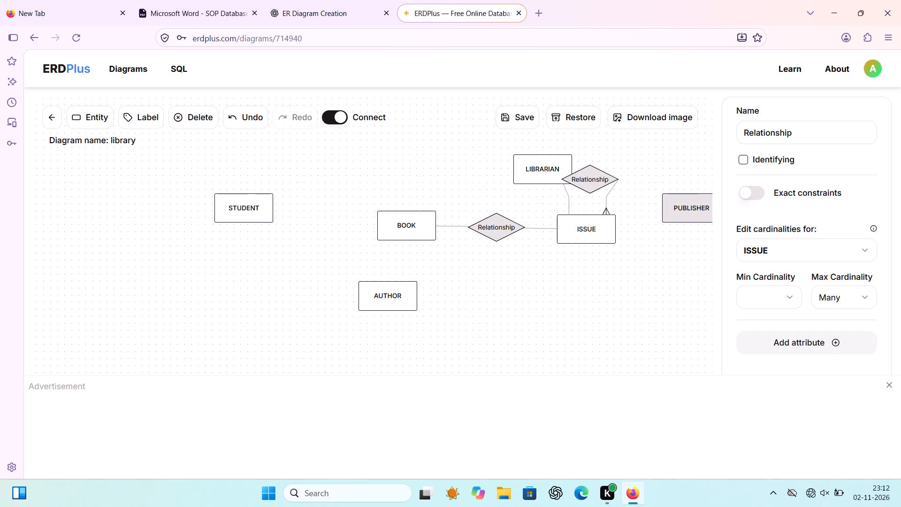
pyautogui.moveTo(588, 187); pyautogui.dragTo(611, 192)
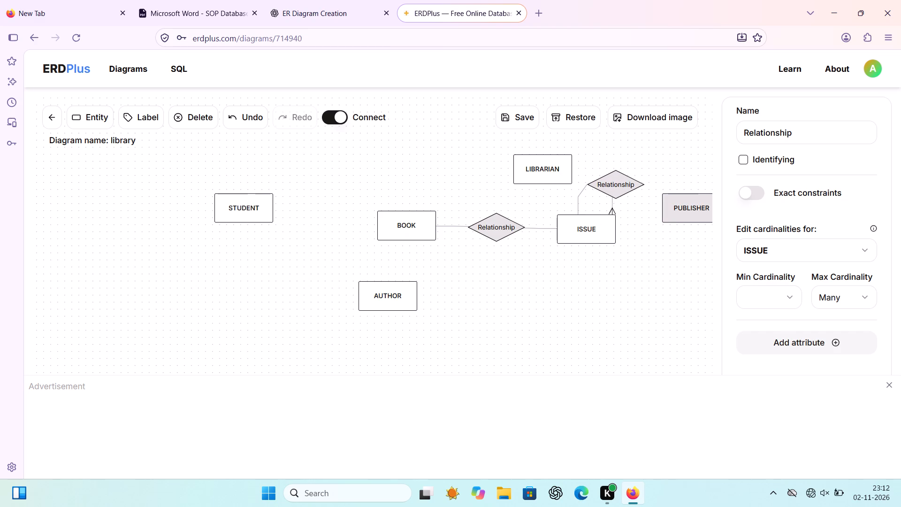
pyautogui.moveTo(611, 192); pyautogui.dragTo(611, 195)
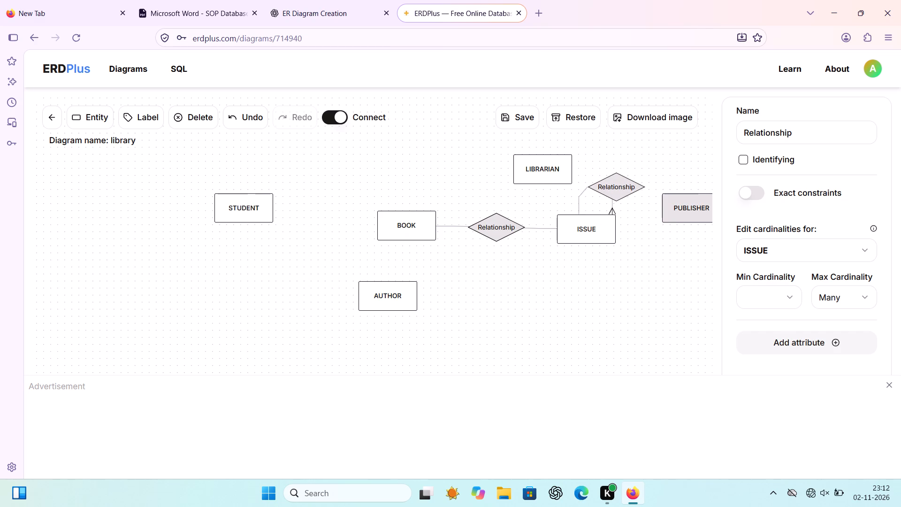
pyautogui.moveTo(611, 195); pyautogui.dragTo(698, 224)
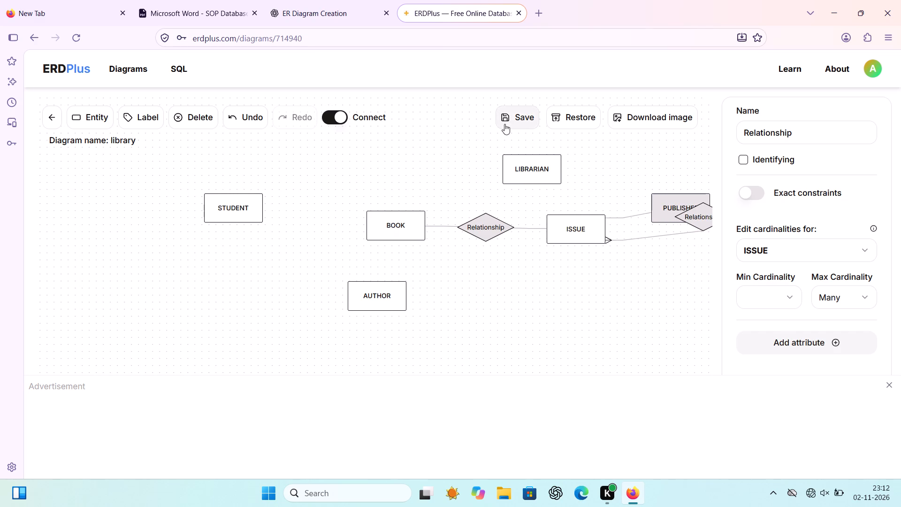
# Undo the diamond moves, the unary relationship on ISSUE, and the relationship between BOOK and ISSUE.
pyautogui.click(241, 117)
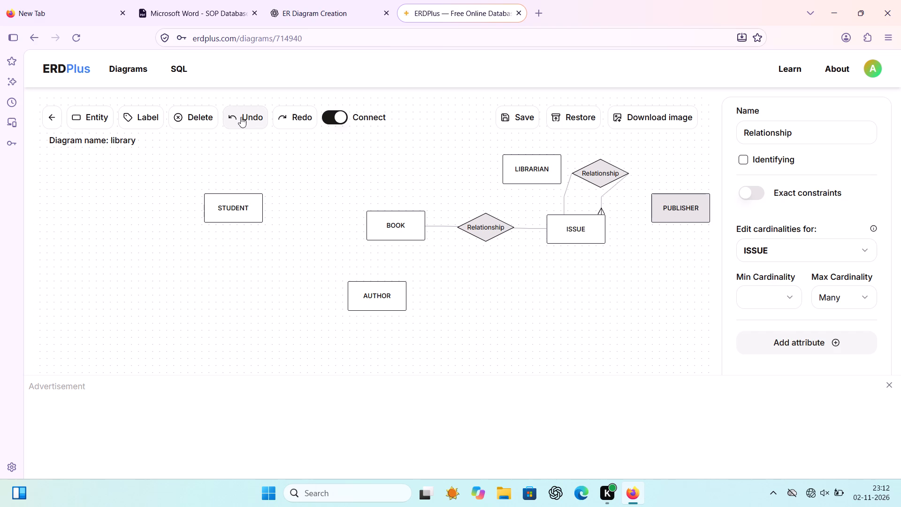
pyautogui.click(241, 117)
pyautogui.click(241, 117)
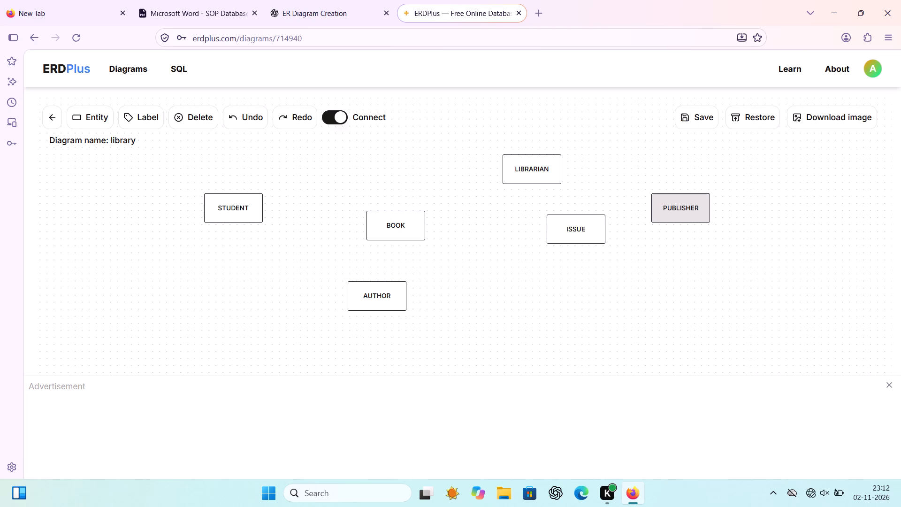
# Connect the BOOK and ISSUE entities with a relationship.
pyautogui.click(408, 222)
pyautogui.click(591, 236)
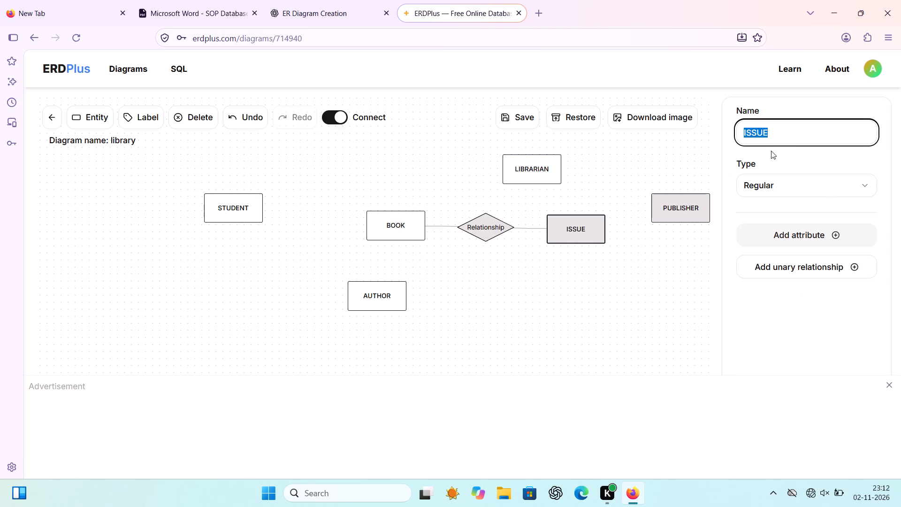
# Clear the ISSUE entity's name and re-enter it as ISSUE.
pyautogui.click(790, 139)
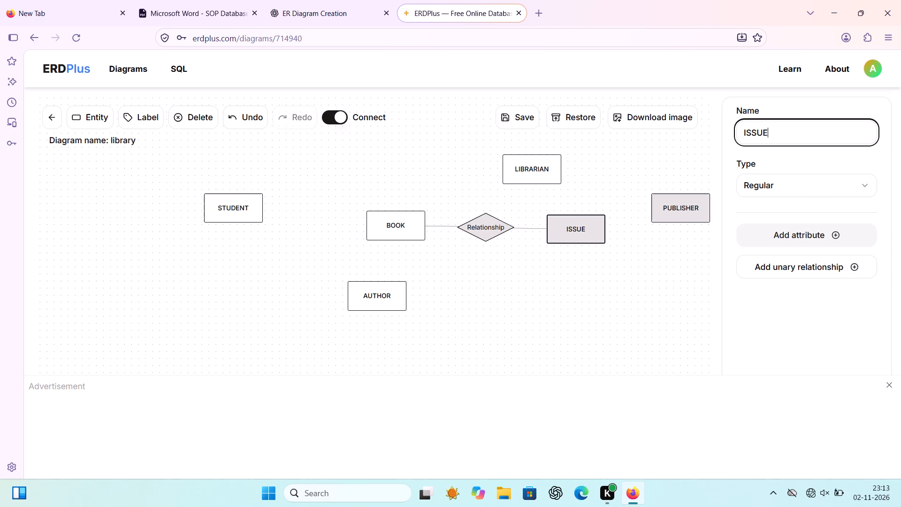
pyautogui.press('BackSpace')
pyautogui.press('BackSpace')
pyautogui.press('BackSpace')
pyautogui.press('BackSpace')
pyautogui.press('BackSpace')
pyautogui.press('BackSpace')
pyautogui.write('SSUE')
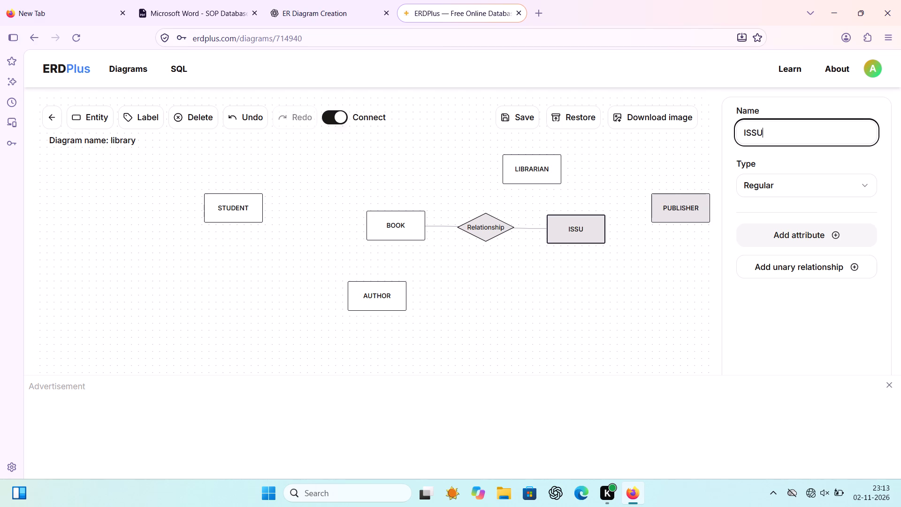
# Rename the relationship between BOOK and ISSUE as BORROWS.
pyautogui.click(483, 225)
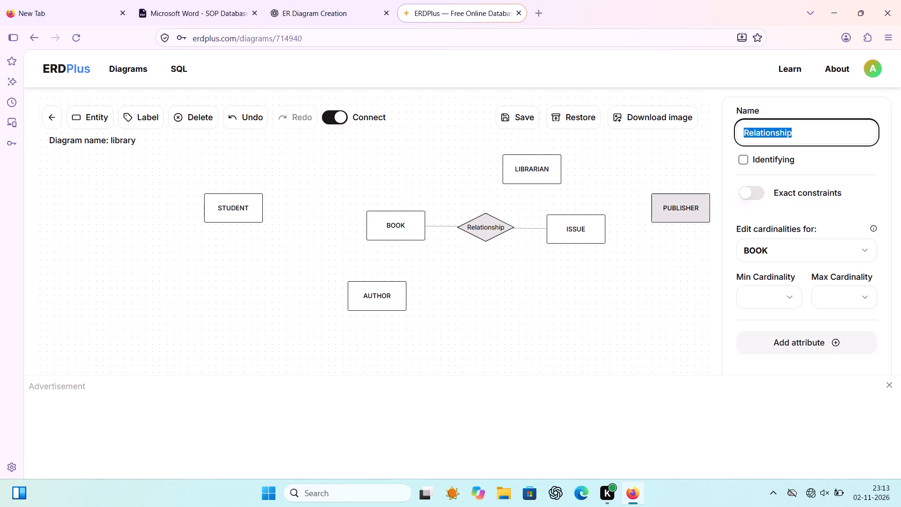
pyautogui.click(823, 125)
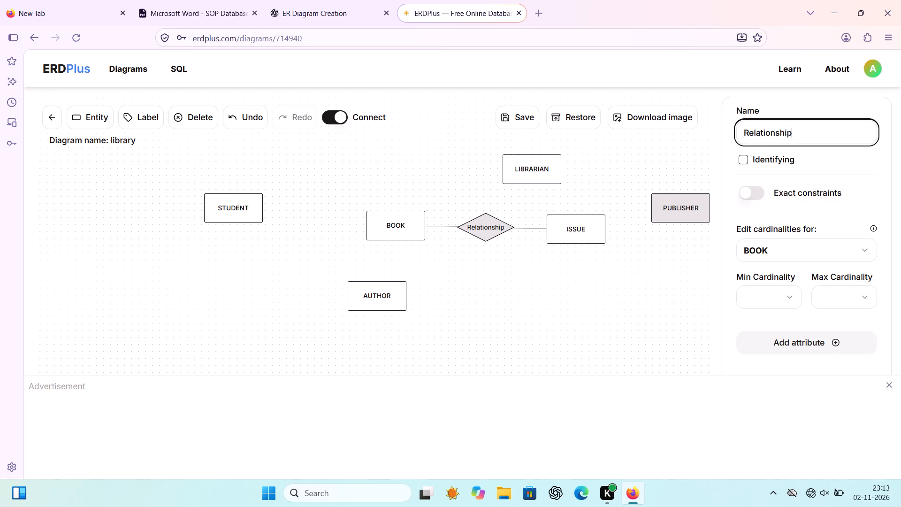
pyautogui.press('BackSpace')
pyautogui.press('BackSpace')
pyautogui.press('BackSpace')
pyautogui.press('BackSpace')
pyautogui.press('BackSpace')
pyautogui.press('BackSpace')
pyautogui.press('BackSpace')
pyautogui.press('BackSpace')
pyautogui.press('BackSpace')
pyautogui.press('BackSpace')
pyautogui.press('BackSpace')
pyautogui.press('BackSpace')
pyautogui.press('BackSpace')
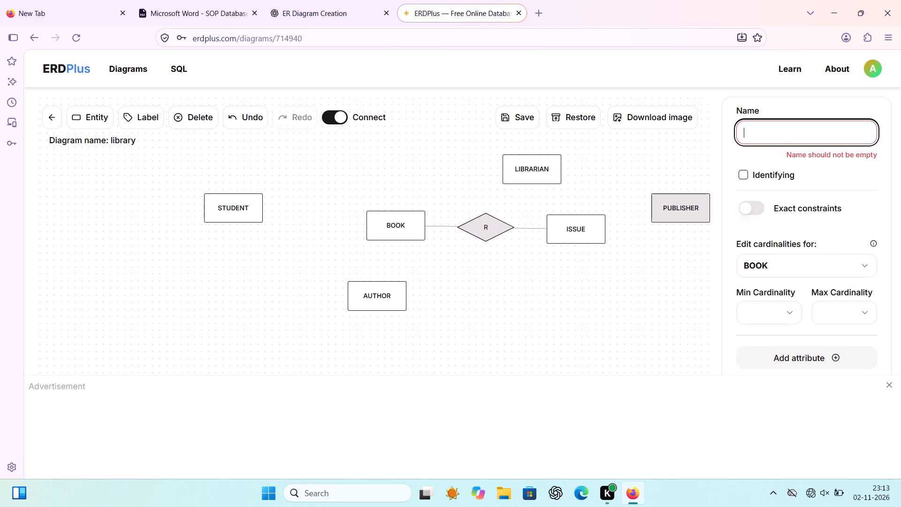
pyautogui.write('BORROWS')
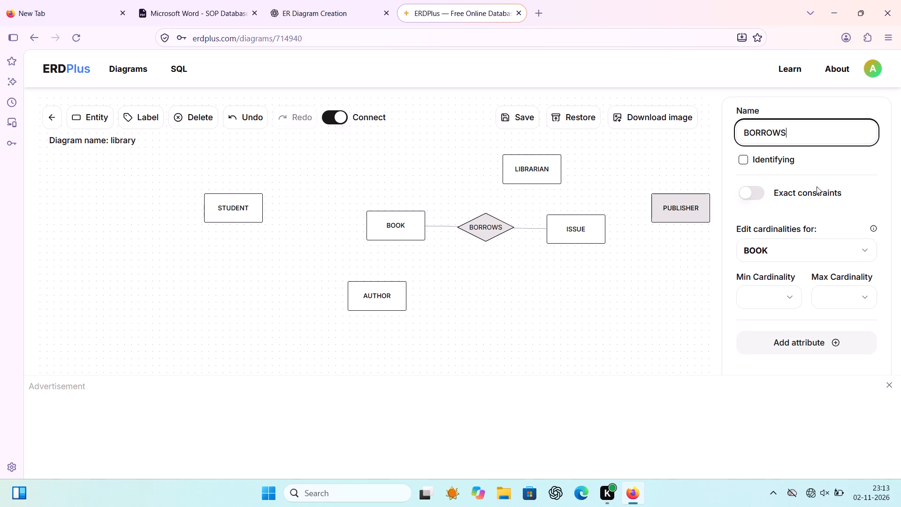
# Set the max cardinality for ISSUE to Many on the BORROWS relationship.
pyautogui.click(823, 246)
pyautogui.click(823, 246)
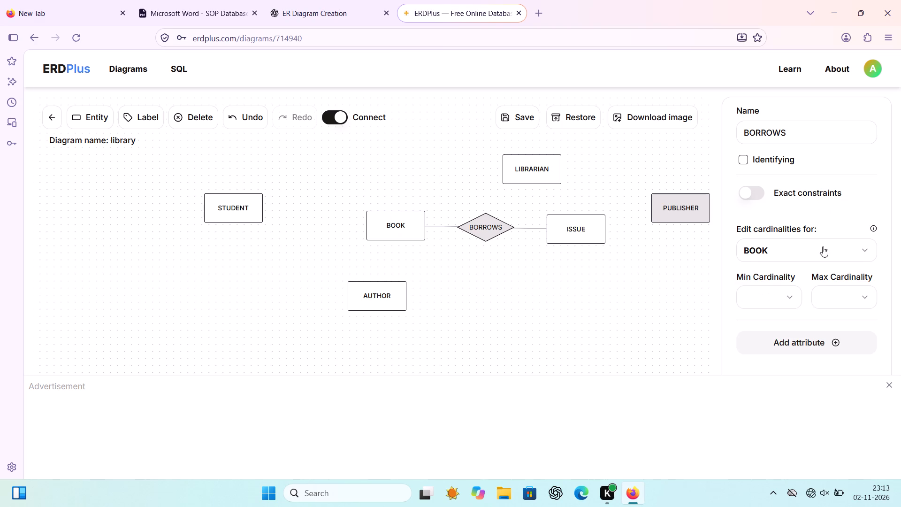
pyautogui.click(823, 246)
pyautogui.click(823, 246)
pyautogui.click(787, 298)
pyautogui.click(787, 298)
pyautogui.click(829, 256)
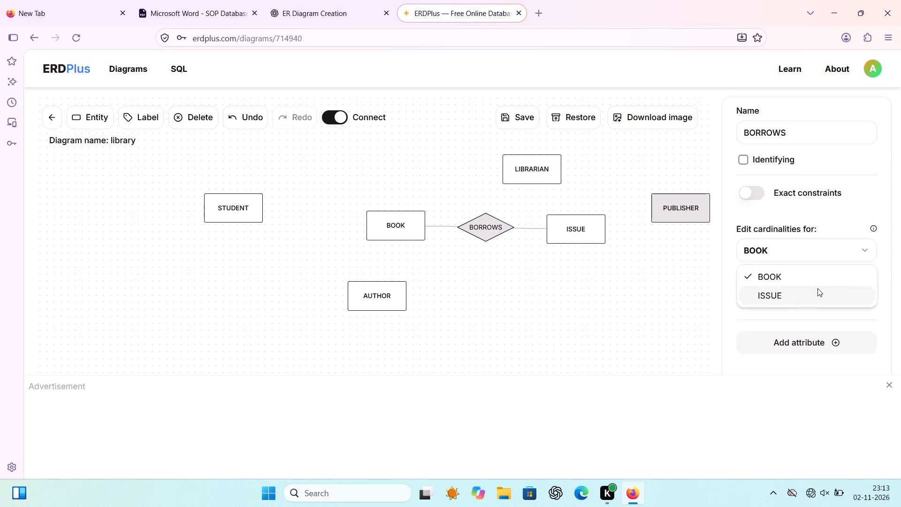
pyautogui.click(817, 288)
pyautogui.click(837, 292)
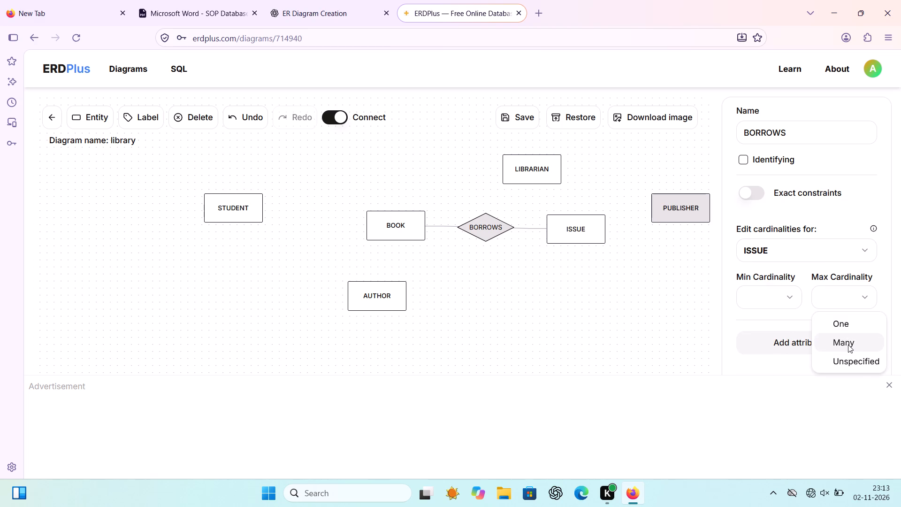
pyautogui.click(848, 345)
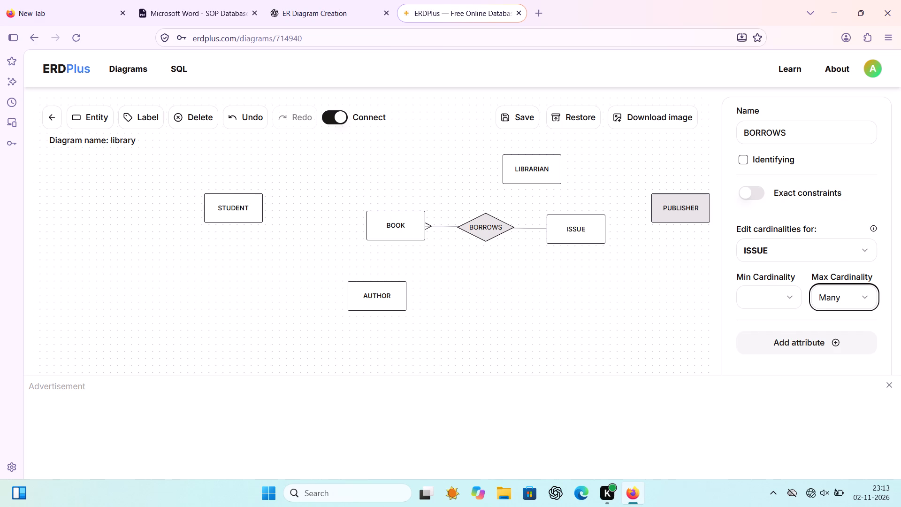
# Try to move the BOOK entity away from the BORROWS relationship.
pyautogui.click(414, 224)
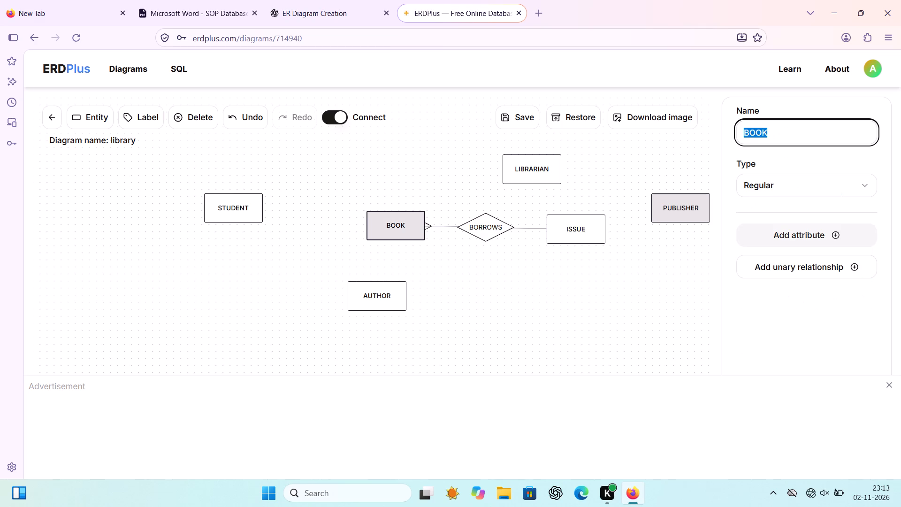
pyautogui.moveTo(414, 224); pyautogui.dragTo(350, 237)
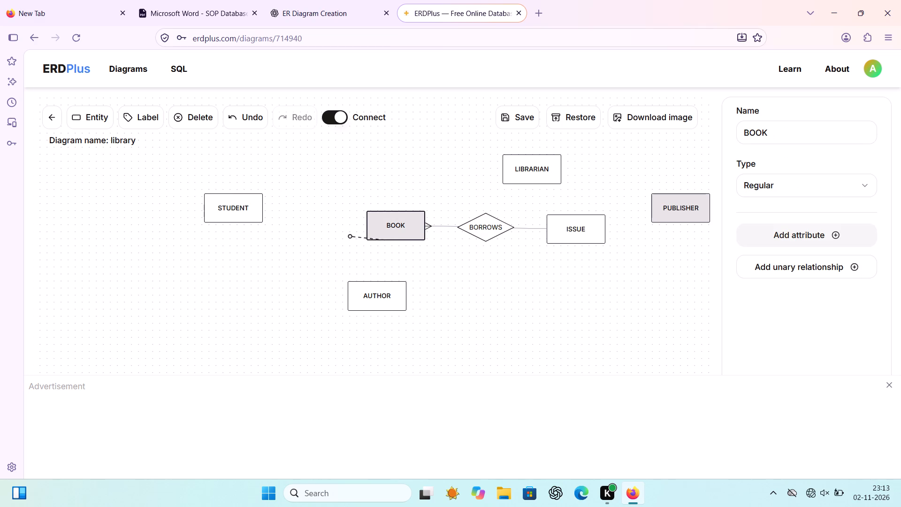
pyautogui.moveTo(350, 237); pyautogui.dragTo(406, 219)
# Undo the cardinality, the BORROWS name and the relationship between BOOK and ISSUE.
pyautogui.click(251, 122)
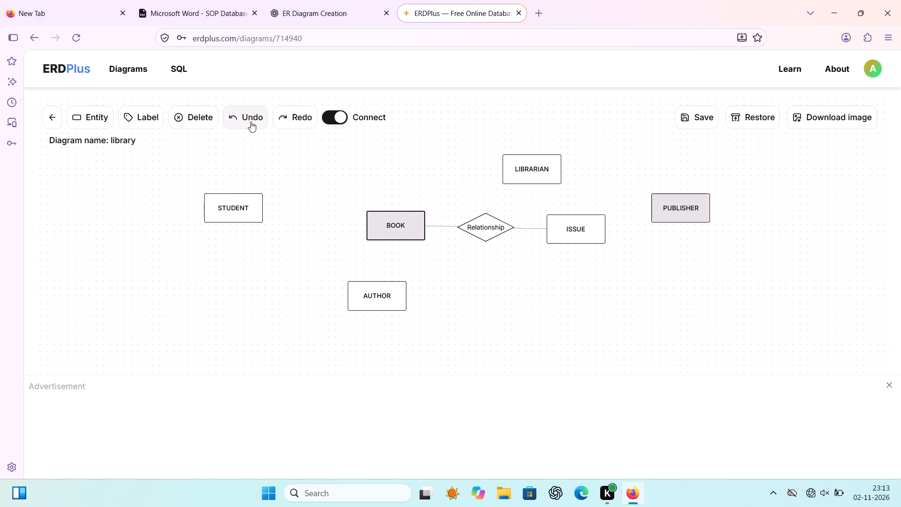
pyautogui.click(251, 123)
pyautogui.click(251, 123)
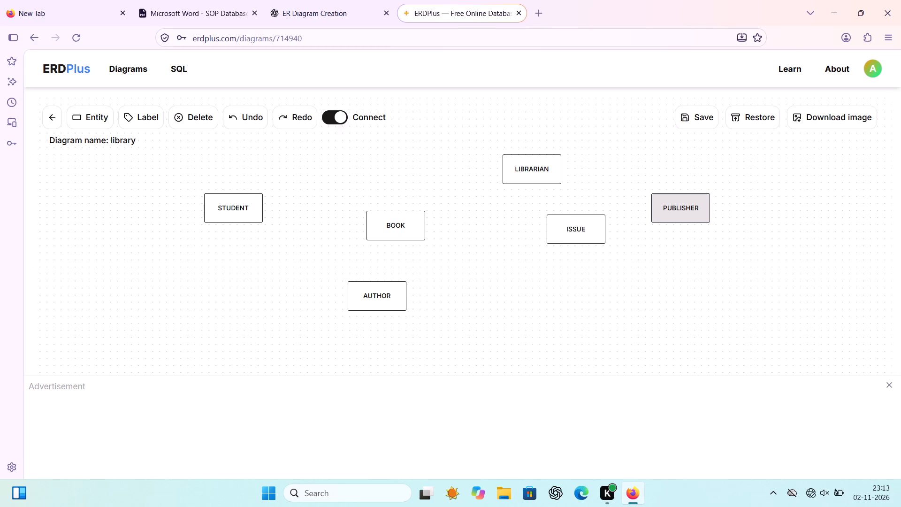
# Turn off connect mode, then move BOOK below and to the left of AUTHOR and STUDENT to just above AUTHOR.
pyautogui.click(396, 233)
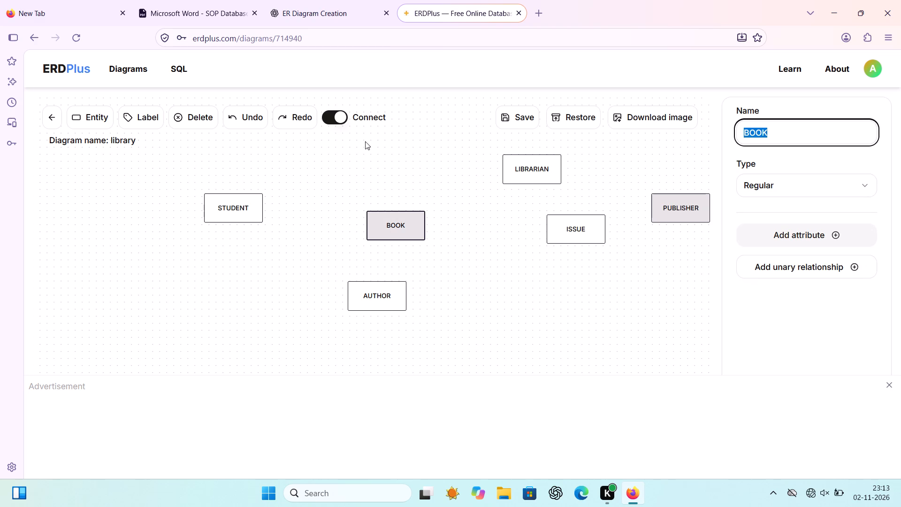
pyautogui.click(338, 118)
pyautogui.moveTo(388, 223); pyautogui.dragTo(387, 224)
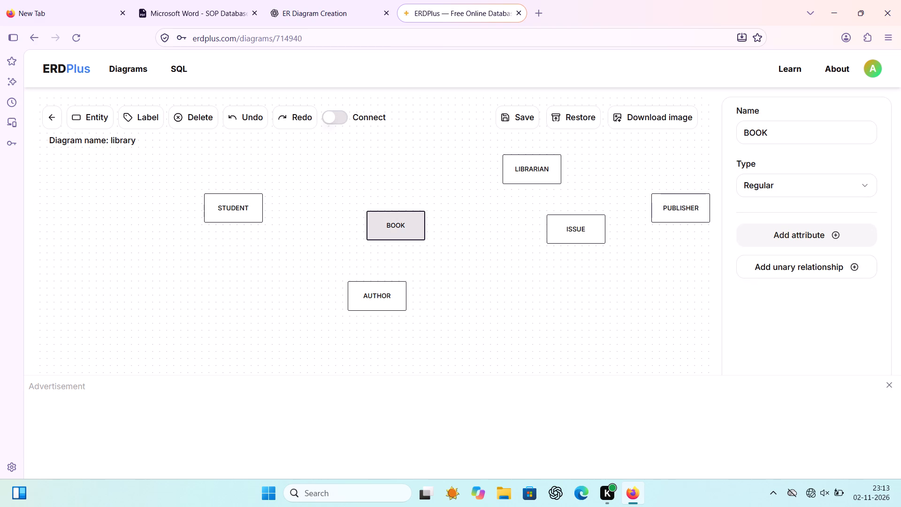
pyautogui.moveTo(387, 224); pyautogui.dragTo(252, 359)
pyautogui.moveTo(250, 215); pyautogui.dragTo(359, 215)
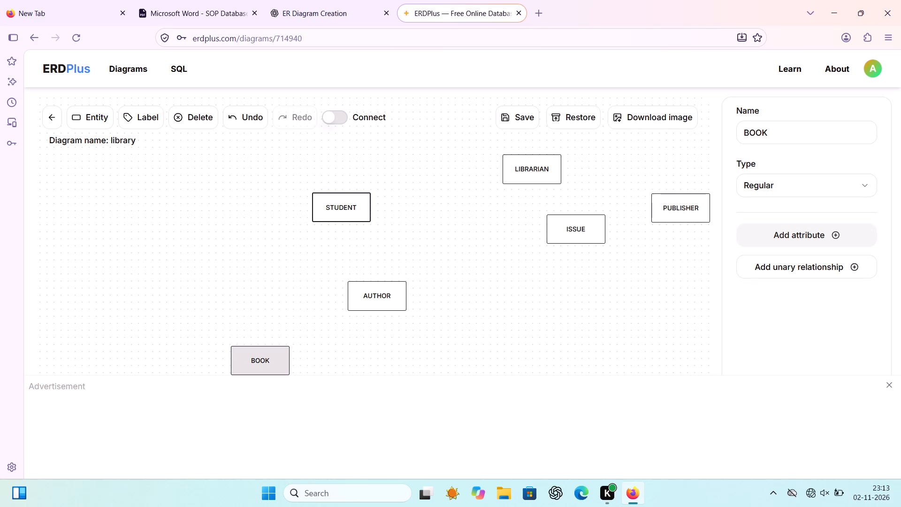
pyautogui.click(351, 218)
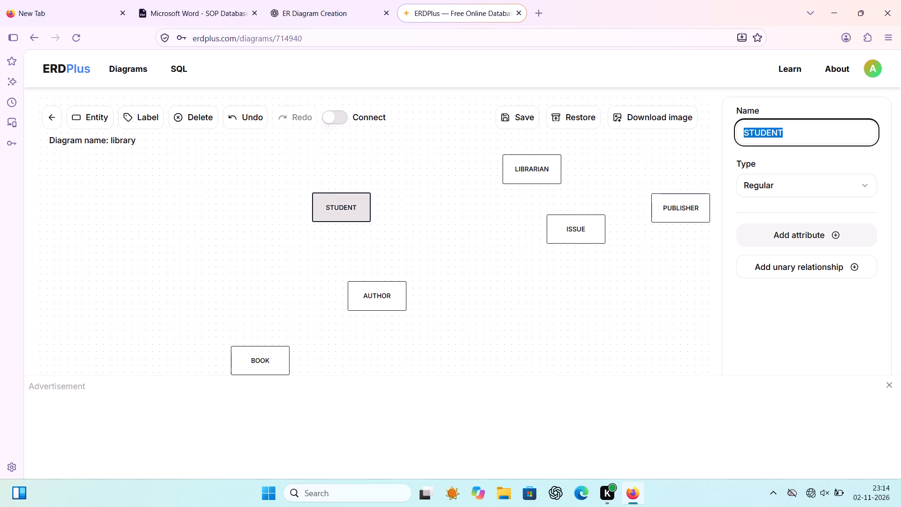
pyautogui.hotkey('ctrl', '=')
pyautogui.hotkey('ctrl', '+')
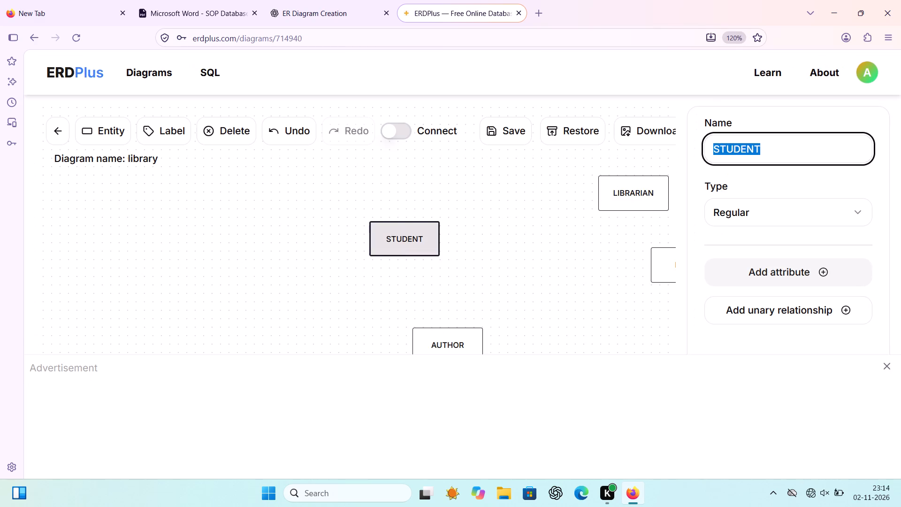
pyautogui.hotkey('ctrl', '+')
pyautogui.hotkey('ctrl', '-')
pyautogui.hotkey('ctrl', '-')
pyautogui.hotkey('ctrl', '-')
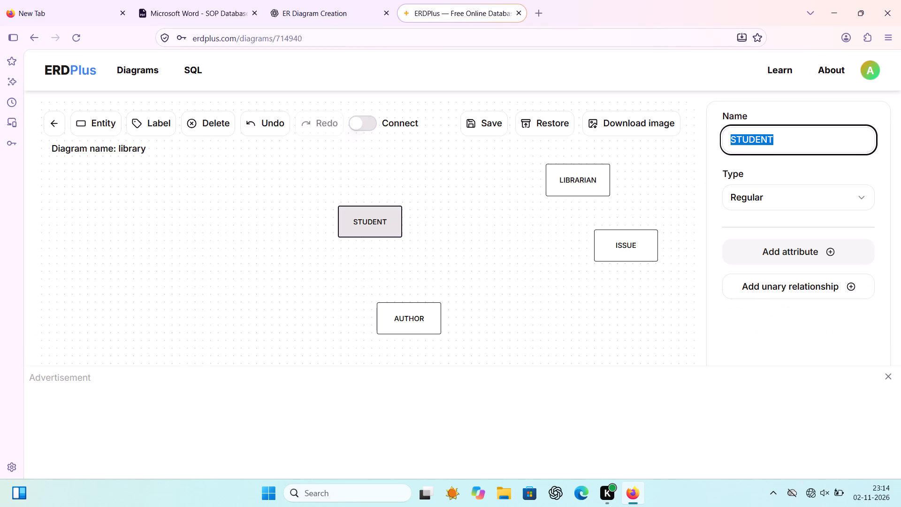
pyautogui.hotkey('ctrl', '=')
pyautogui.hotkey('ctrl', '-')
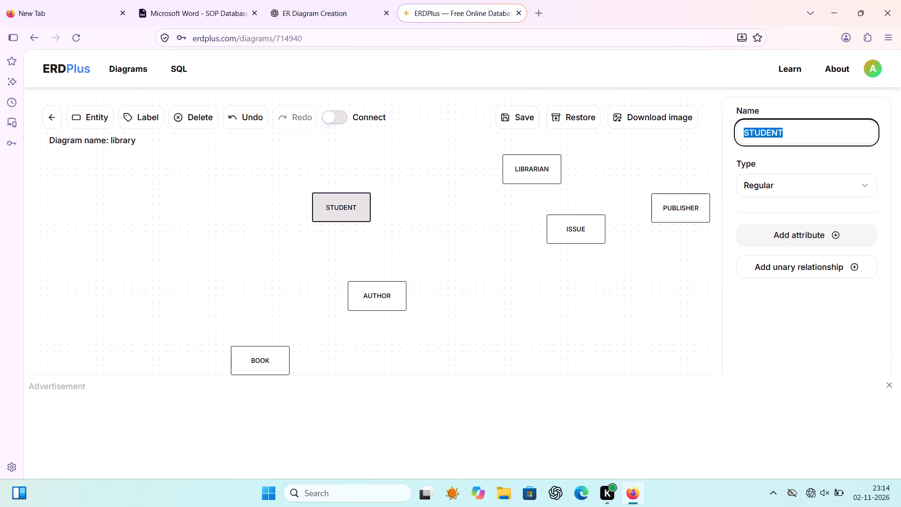
# Line up STUDENT level with ISSUE, shift ISSUE slightly closer to STUDENT, and lower AUTHOR a little.
pyautogui.moveTo(350, 215); pyautogui.dragTo(353, 236)
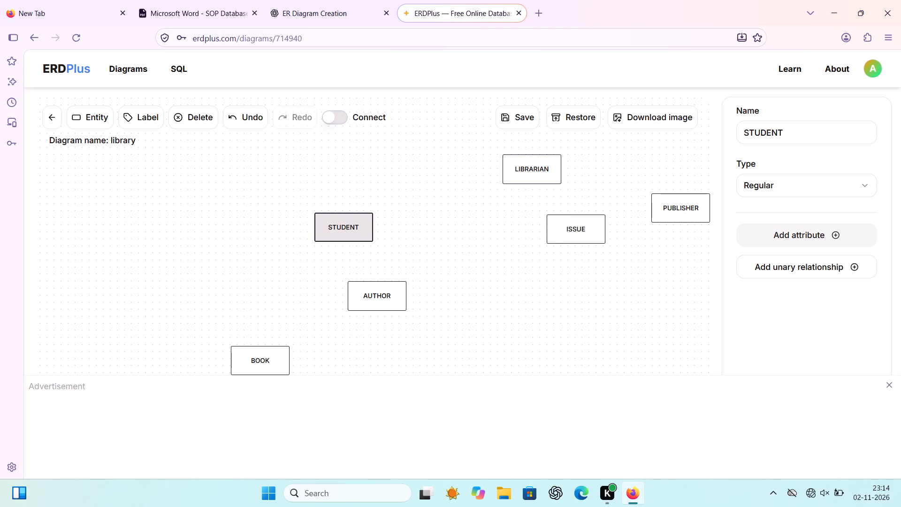
pyautogui.moveTo(555, 232); pyautogui.dragTo(534, 231)
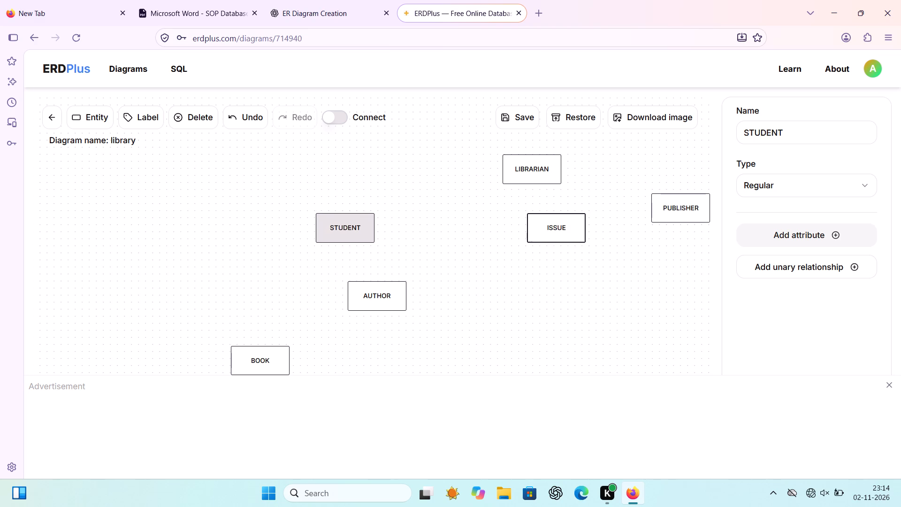
pyautogui.moveTo(372, 300); pyautogui.dragTo(374, 323)
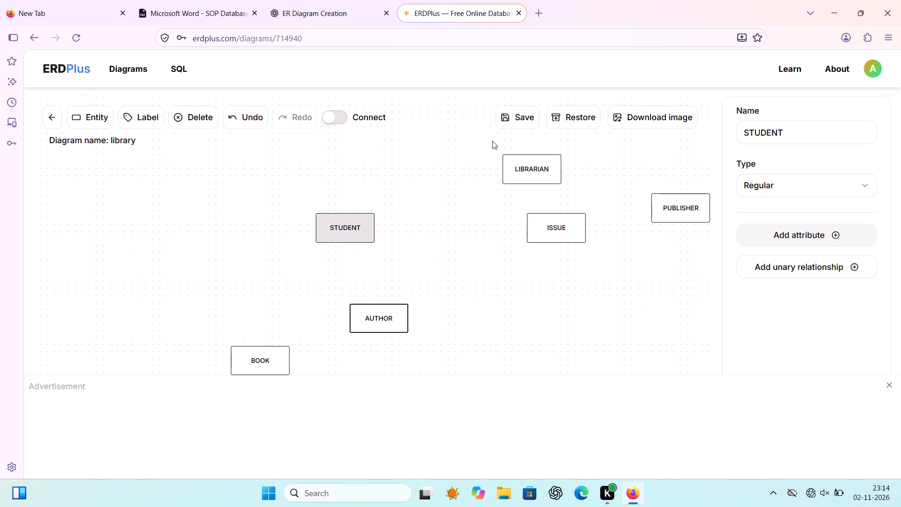
# Turn connect mode back on.
pyautogui.click(340, 122)
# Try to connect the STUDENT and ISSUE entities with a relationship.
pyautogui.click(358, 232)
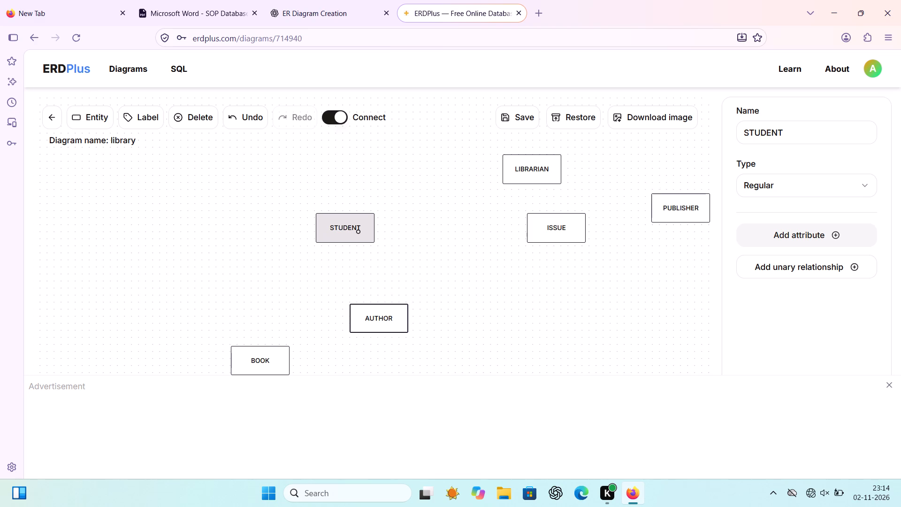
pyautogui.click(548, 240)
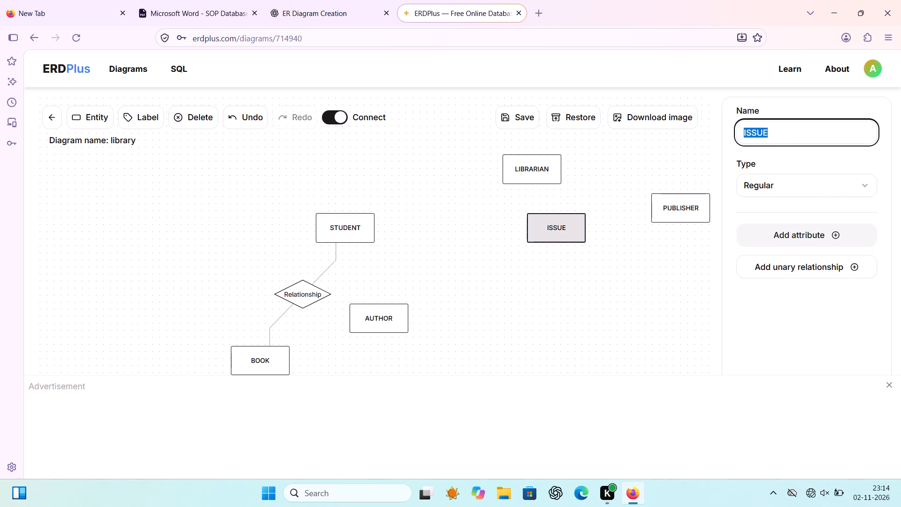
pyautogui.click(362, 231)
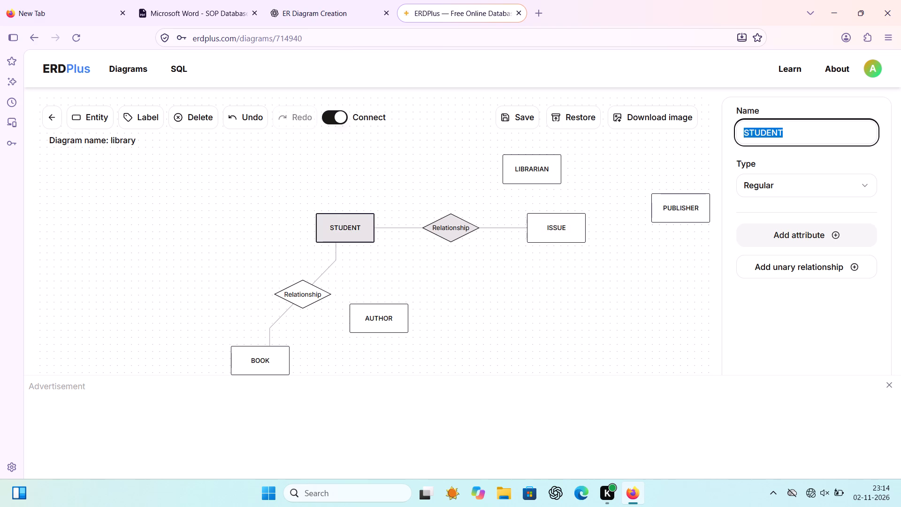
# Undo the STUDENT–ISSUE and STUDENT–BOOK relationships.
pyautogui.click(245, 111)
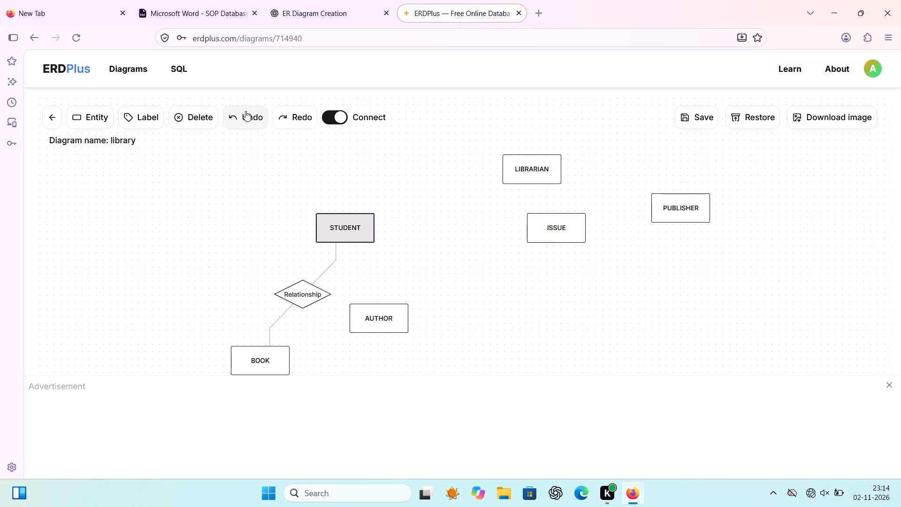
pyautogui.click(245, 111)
# Connect STUDENT and ISSUE with a relationship named BORROWS.
pyautogui.click(360, 232)
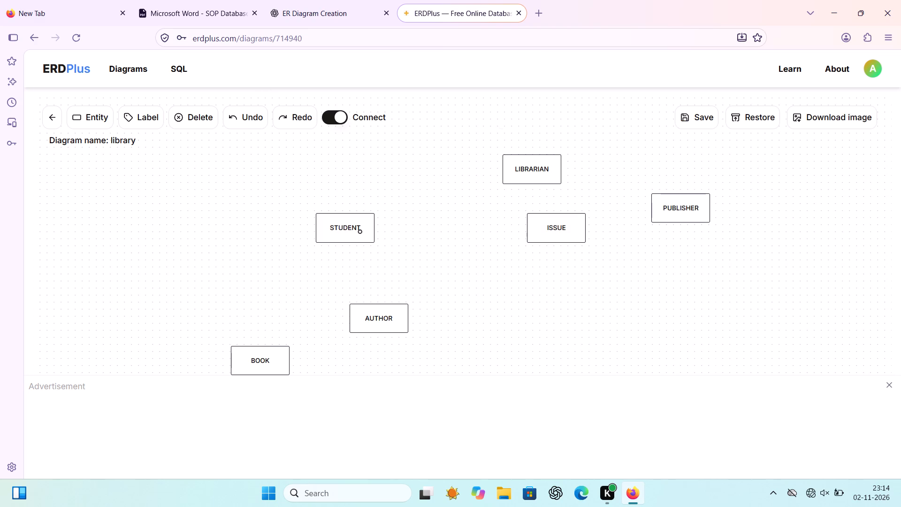
pyautogui.click(552, 234)
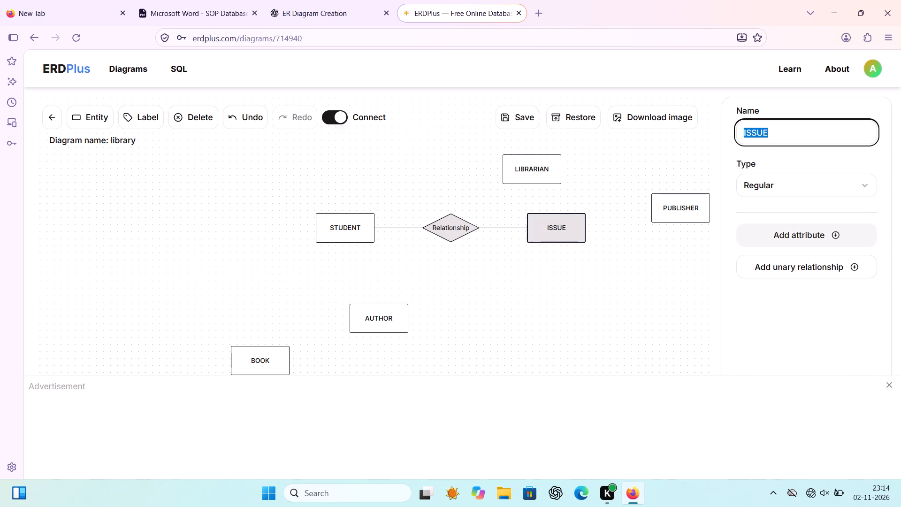
pyautogui.click(455, 234)
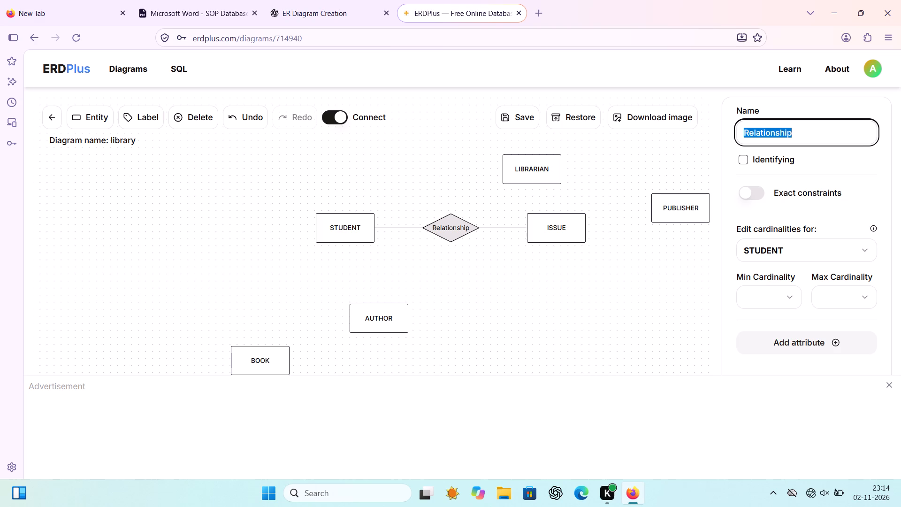
pyautogui.write('BORROWS')
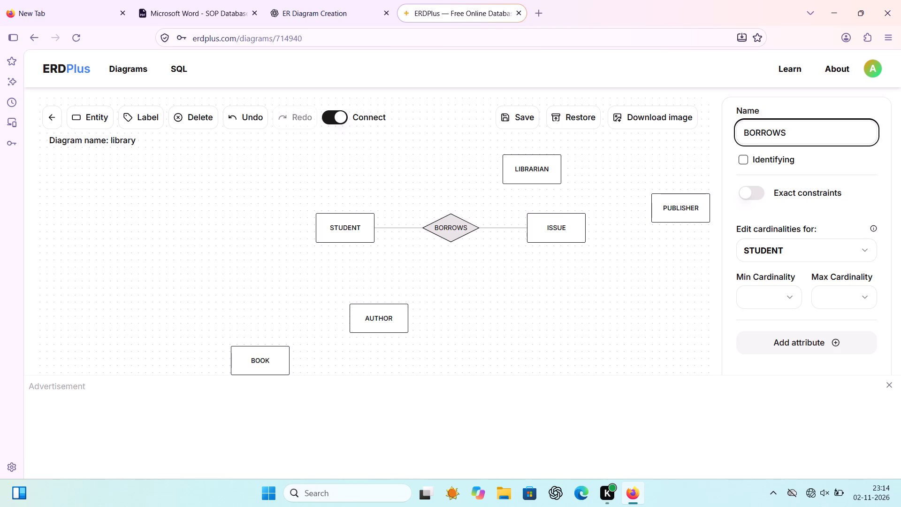
# Set the maximum cardinality for ISSUE to Many in the BORROWS relationship.
pyautogui.click(833, 252)
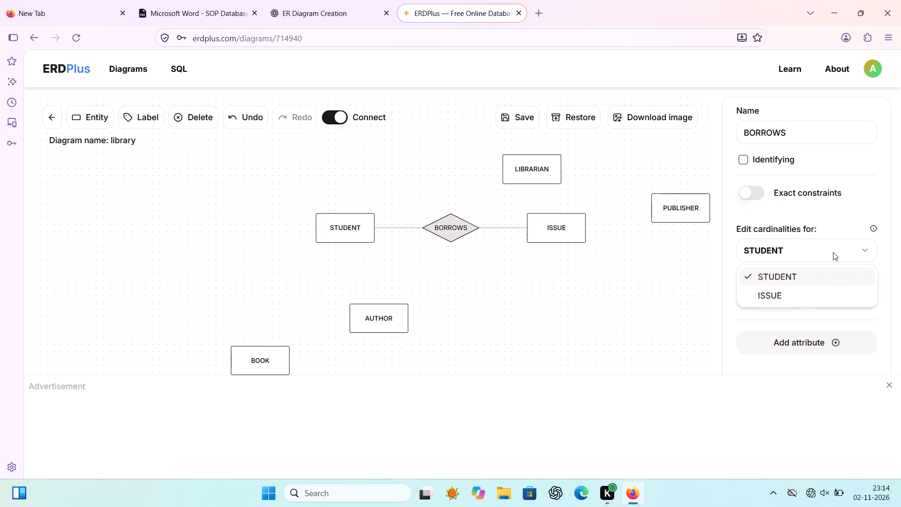
pyautogui.click(824, 294)
pyautogui.click(834, 290)
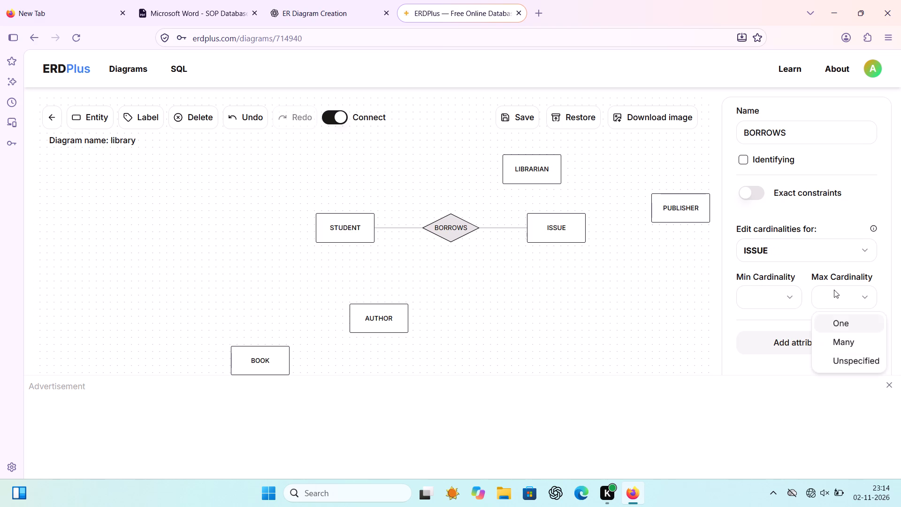
pyautogui.click(843, 338)
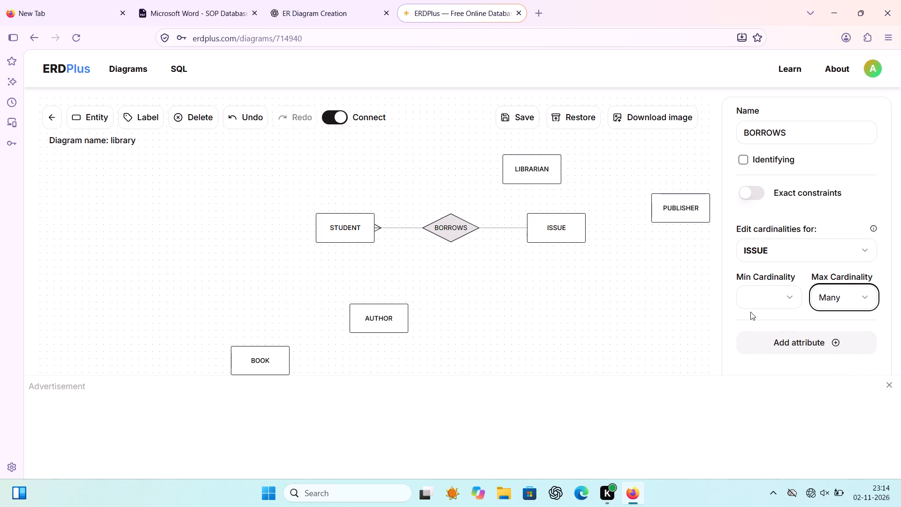
# Turn connect mode off and move the BOOK entity below ISSUE.
pyautogui.click(342, 123)
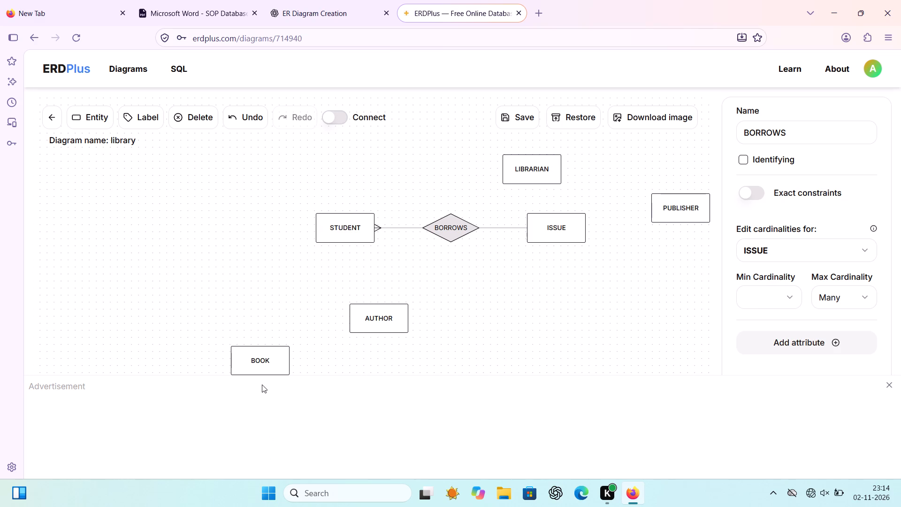
pyautogui.moveTo(262, 370); pyautogui.dragTo(567, 336)
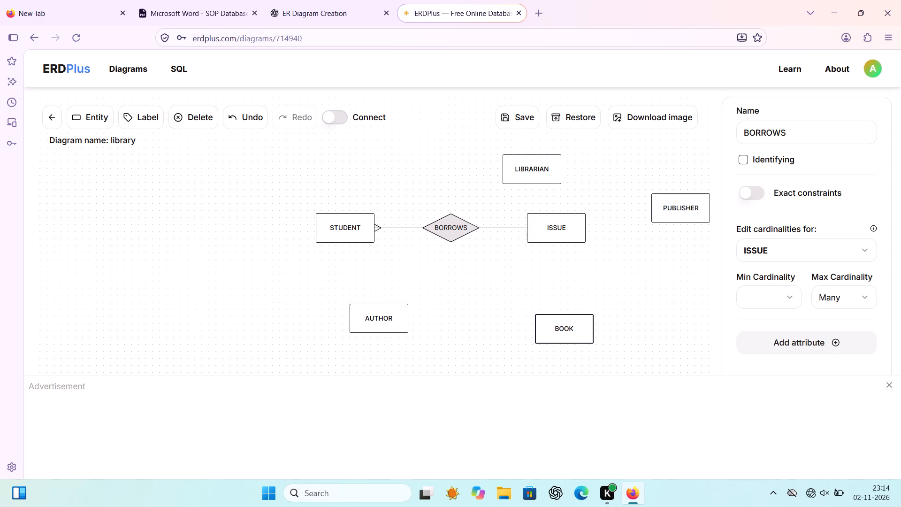
pyautogui.moveTo(567, 336); pyautogui.dragTo(558, 338)
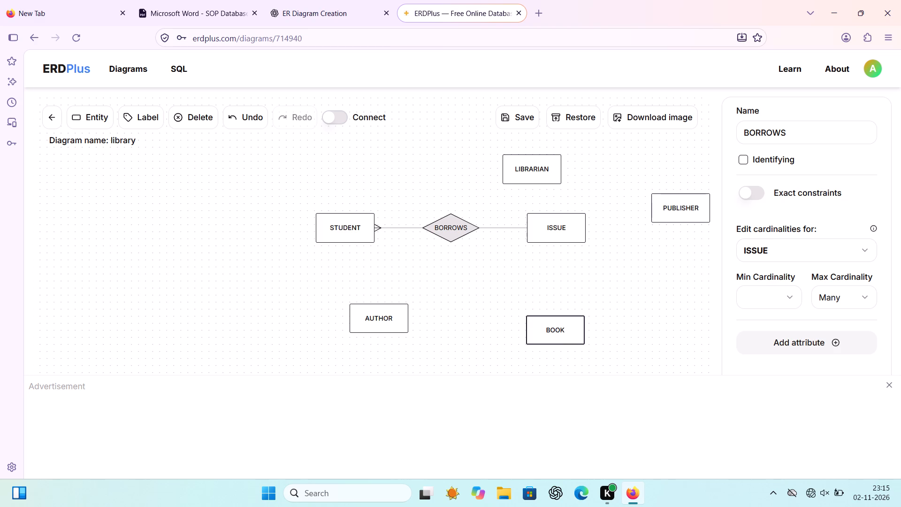
pyautogui.moveTo(547, 325); pyautogui.dragTo(544, 310)
# Shift ISSUE slightly upward and move LIBRARIAN away from above it to beside PUBLISHER.
pyautogui.moveTo(562, 222); pyautogui.dragTo(561, 217)
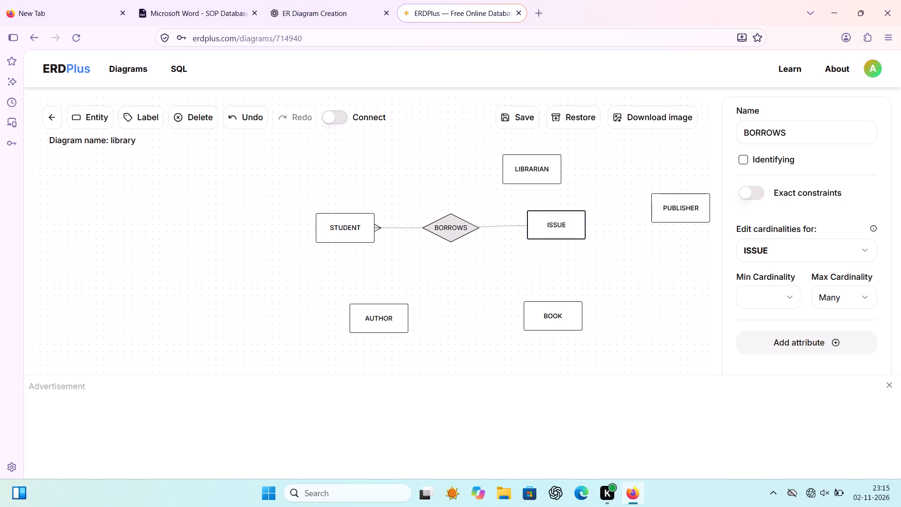
pyautogui.moveTo(561, 217); pyautogui.dragTo(557, 205)
pyautogui.moveTo(546, 173); pyautogui.dragTo(652, 187)
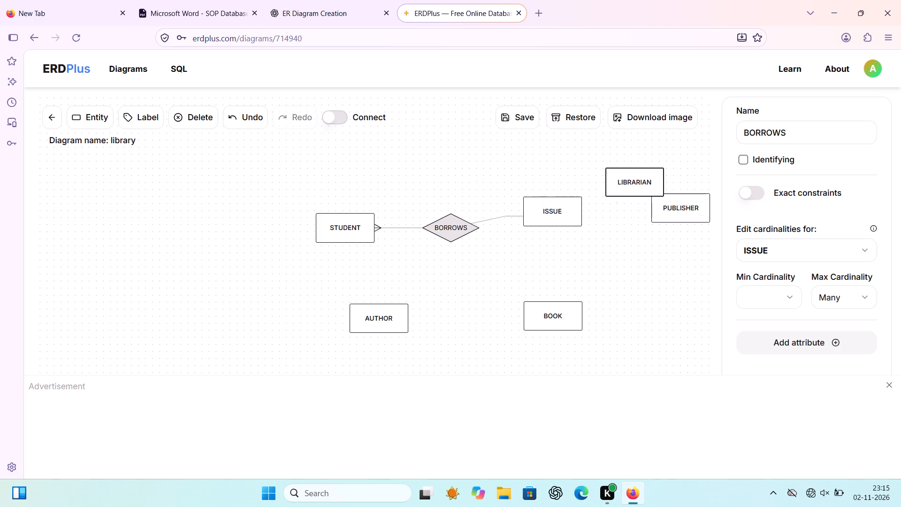
pyautogui.moveTo(652, 187); pyautogui.dragTo(648, 187)
# Raise BORROWS, STUDENT and ISSUE so that they line up in one horizontal row.
pyautogui.moveTo(458, 226); pyautogui.dragTo(449, 190)
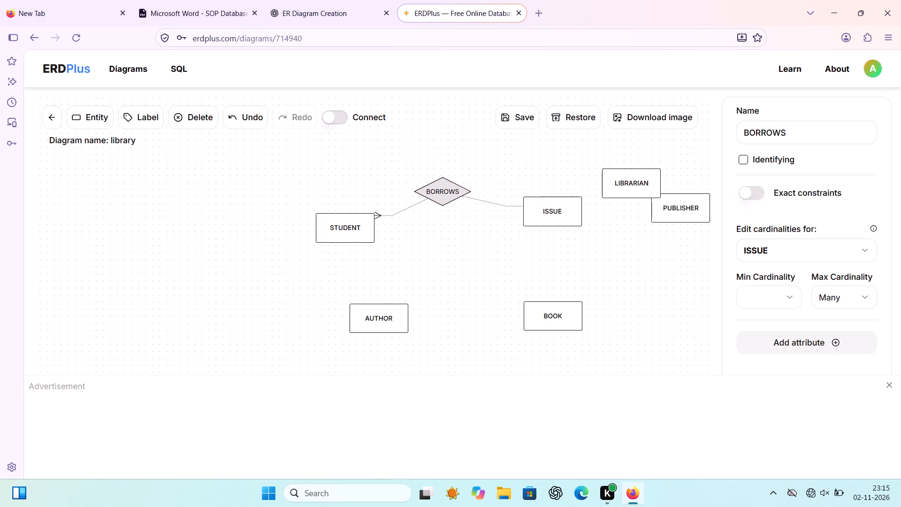
pyautogui.moveTo(449, 190); pyautogui.dragTo(450, 192)
pyautogui.moveTo(332, 236); pyautogui.dragTo(328, 209)
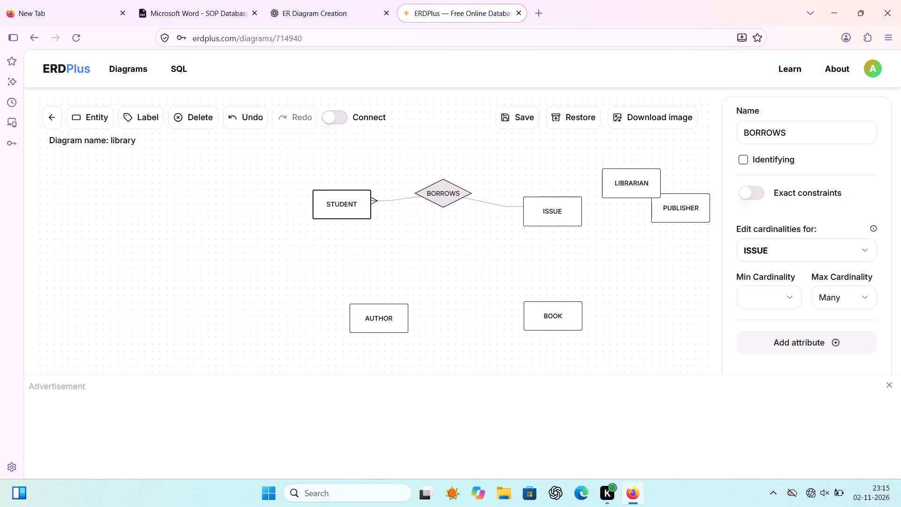
pyautogui.moveTo(328, 209); pyautogui.dragTo(318, 196)
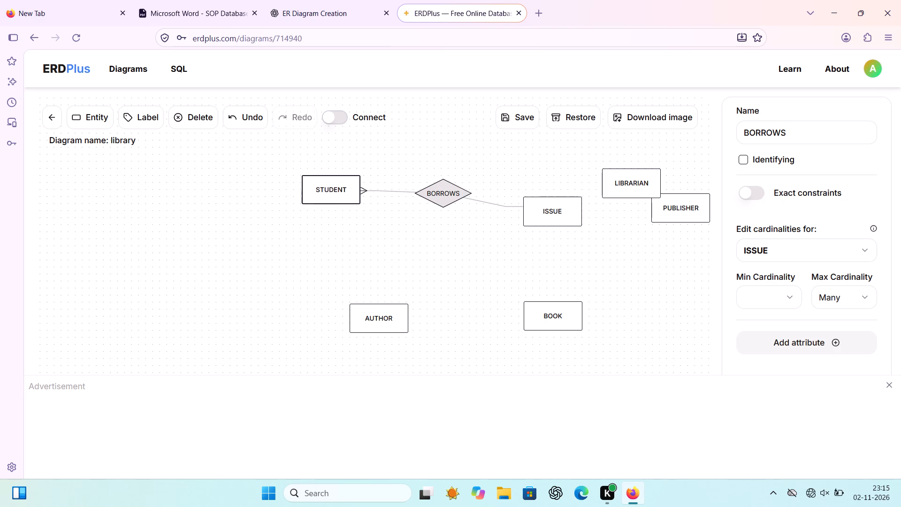
pyautogui.moveTo(318, 196); pyautogui.dragTo(319, 200)
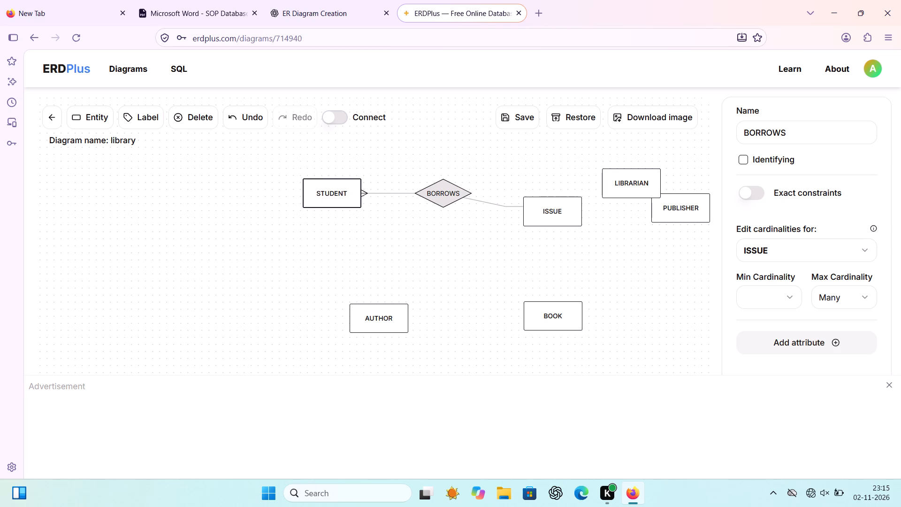
pyautogui.doubleClick(534, 218)
pyautogui.moveTo(539, 212); pyautogui.dragTo(539, 203)
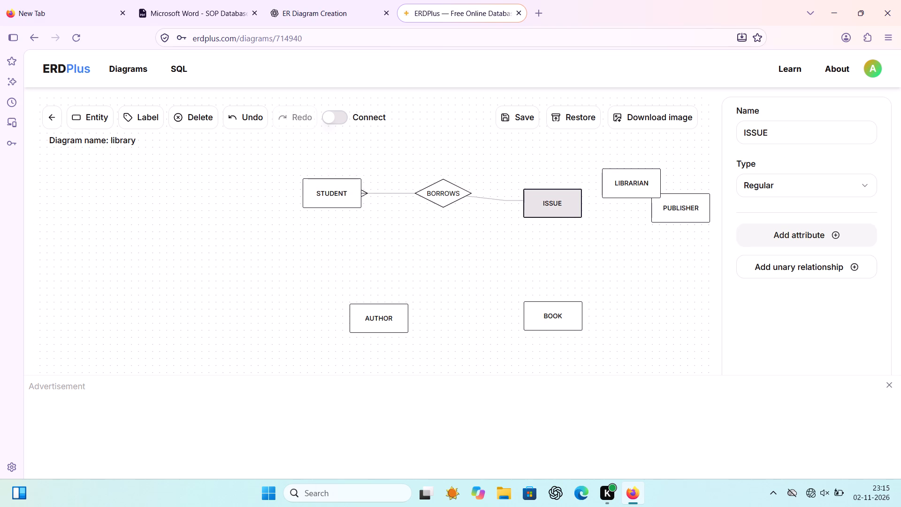
pyautogui.moveTo(539, 203); pyautogui.dragTo(542, 196)
# Move the BOOK entity up, closer beneath ISSUE.
pyautogui.moveTo(547, 323); pyautogui.dragTo(548, 316)
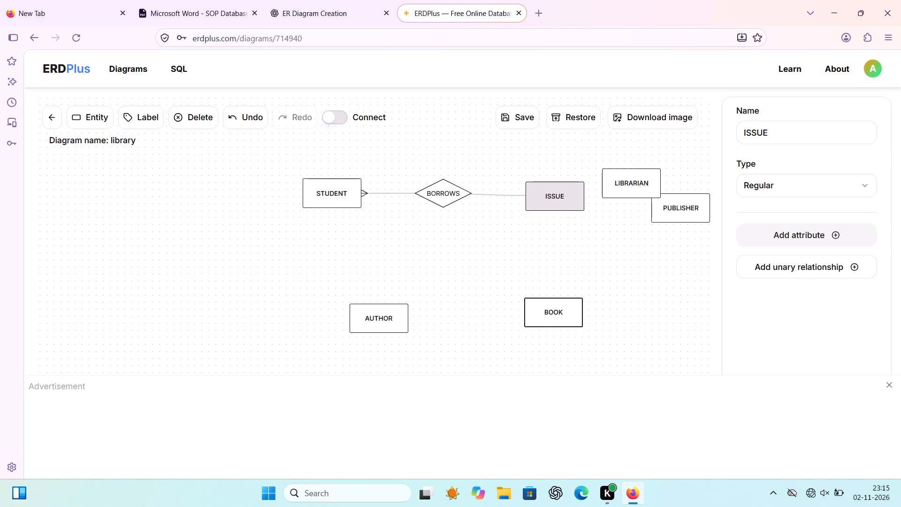
pyautogui.moveTo(548, 316); pyautogui.dragTo(557, 298)
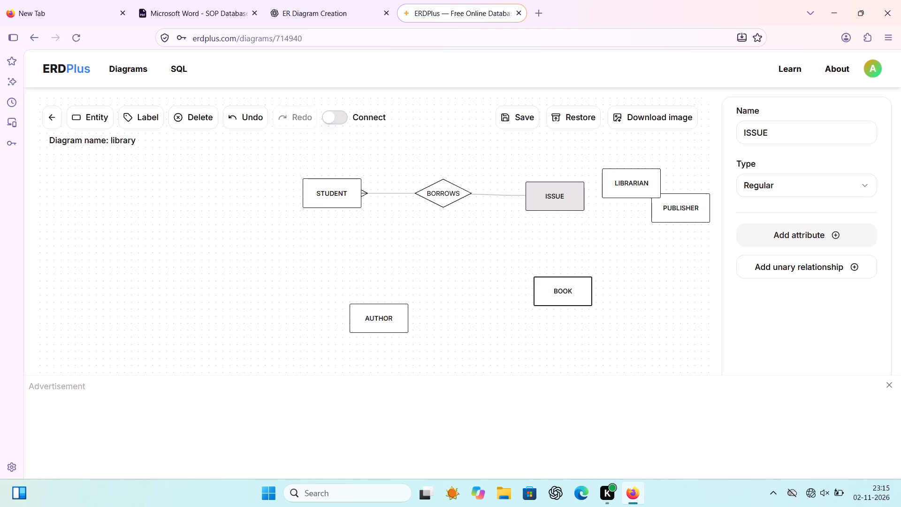
pyautogui.moveTo(557, 298); pyautogui.dragTo(557, 299)
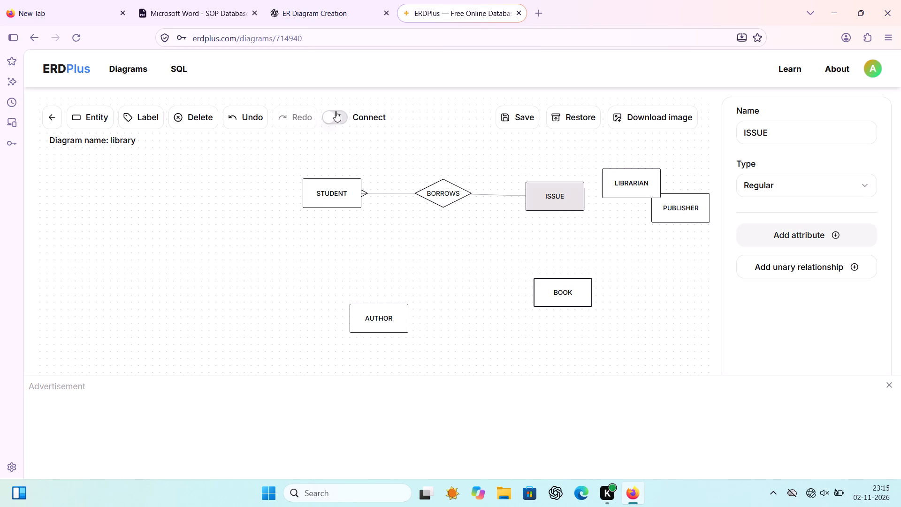
# Turn connect mode on and connect ISSUE and BOOK with a relationship named HAS.
pyautogui.click(341, 124)
pyautogui.click(341, 121)
pyautogui.click(547, 194)
pyautogui.click(564, 293)
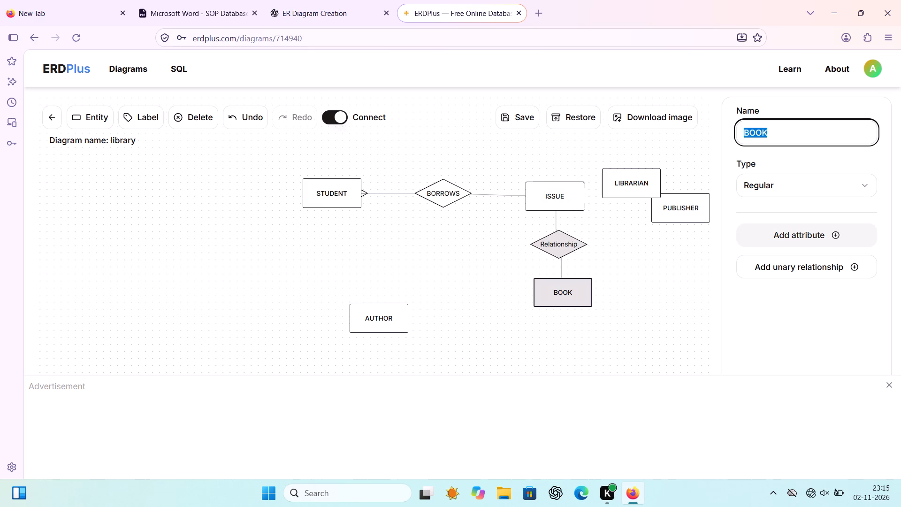
pyautogui.click(562, 240)
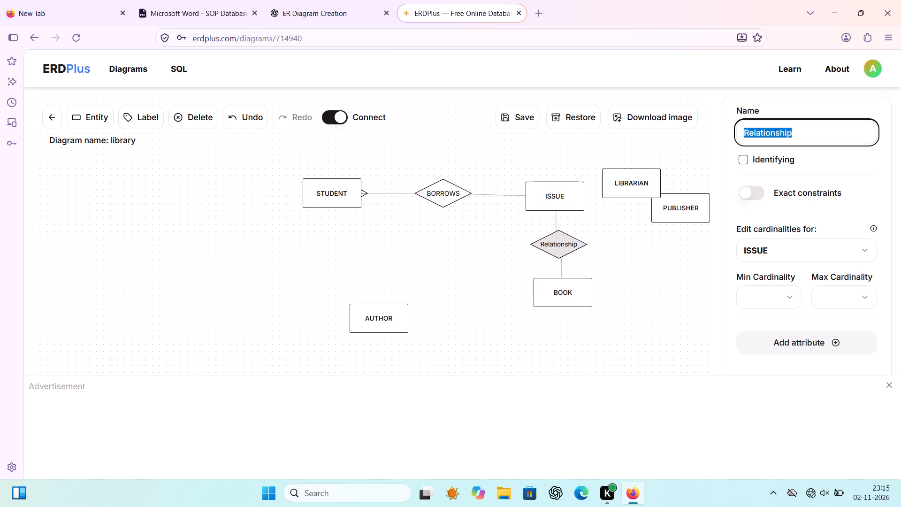
pyautogui.write('HAS')
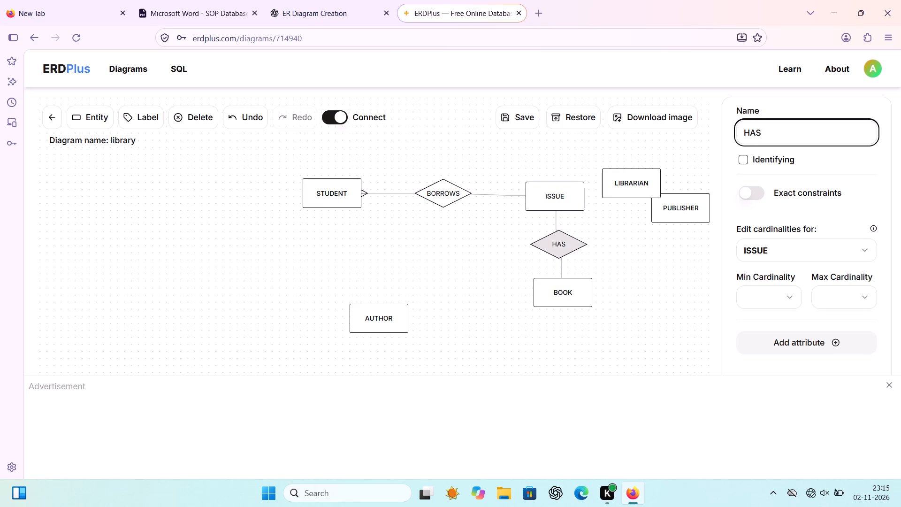
# Set the maximum cardinality for ISSUE to Many in the HAS relationship.
pyautogui.click(828, 298)
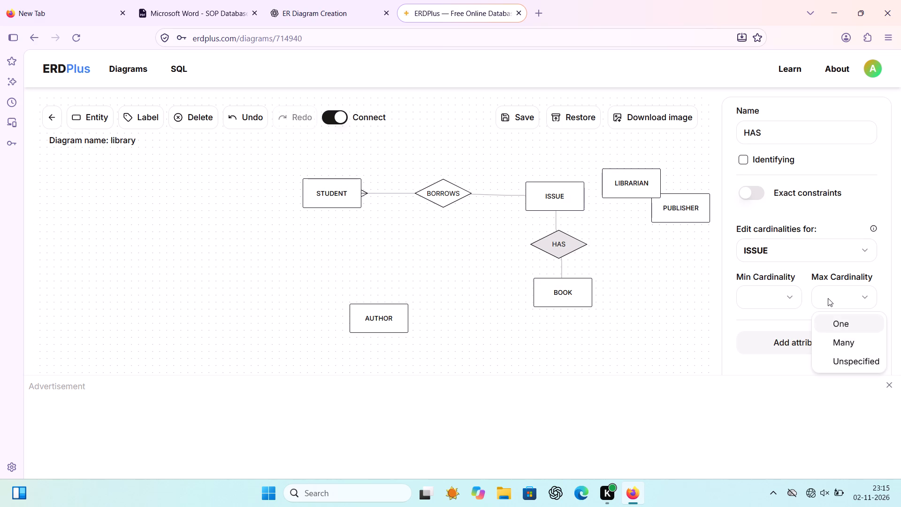
pyautogui.click(840, 341)
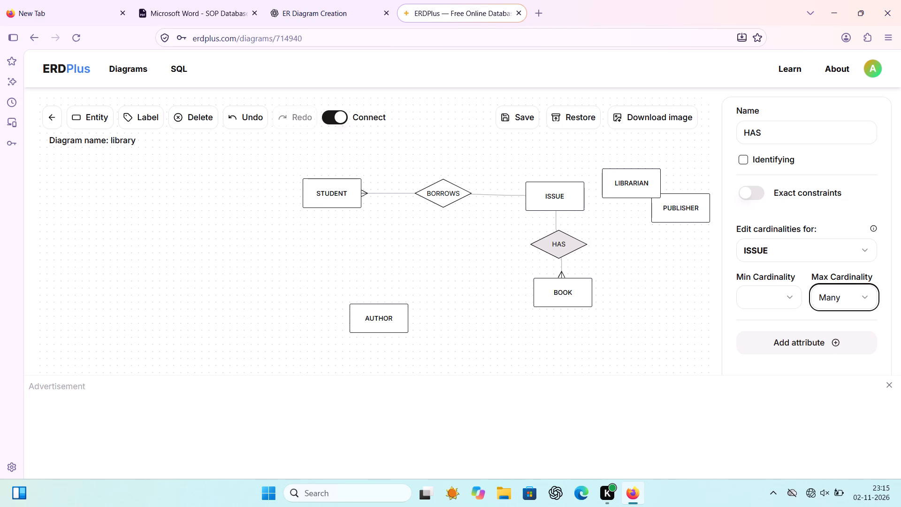
# Turn connect mode off and move the PUBLISHER entity down, level with BOOK and to its right.
pyautogui.click(341, 127)
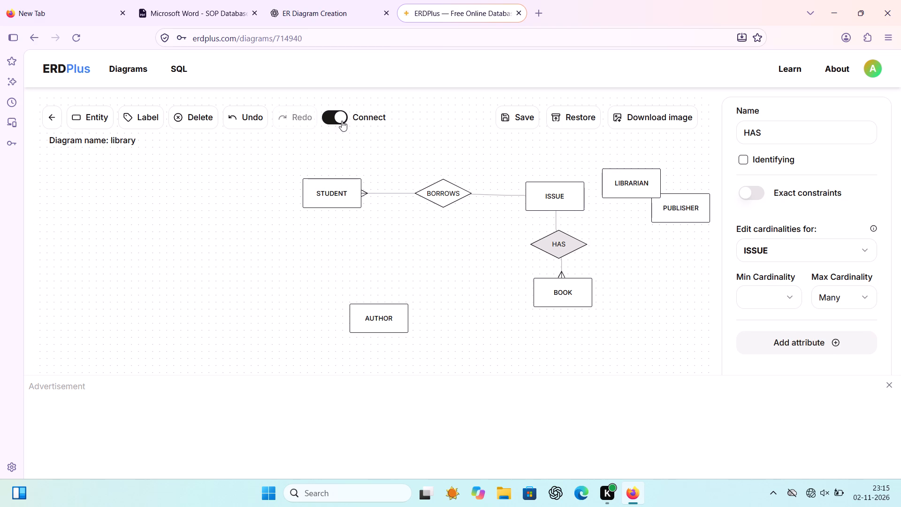
pyautogui.click(342, 122)
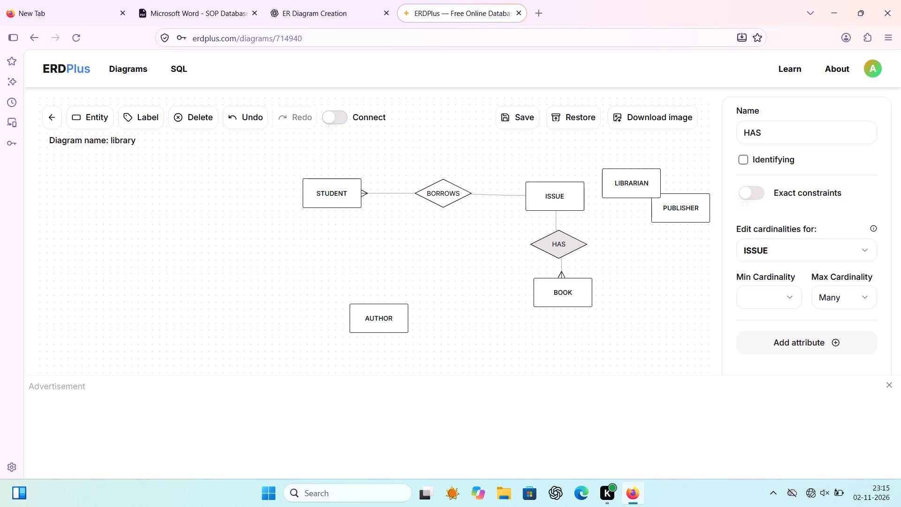
pyautogui.moveTo(687, 218); pyautogui.dragTo(683, 311)
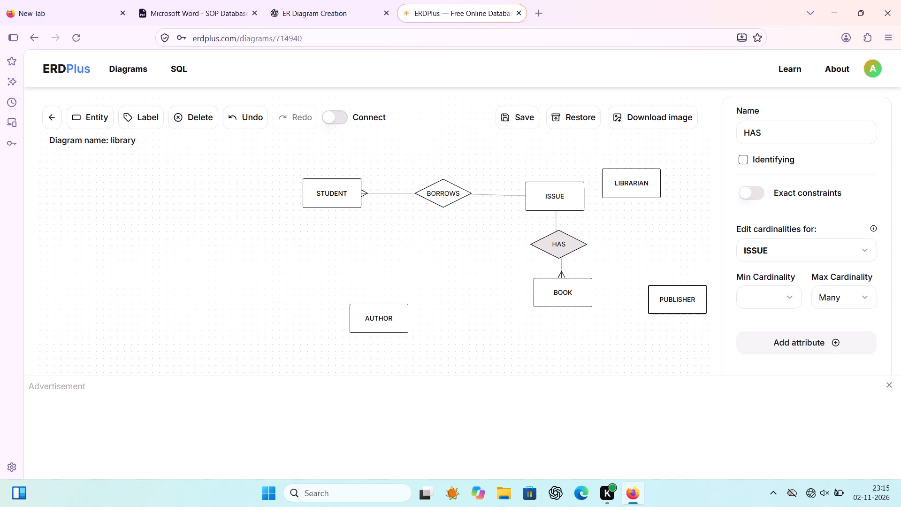
# Shift STUDENT, BORROWS and ISSUE leftward in one row, with wider spacing between STUDENT and BORROWS.
pyautogui.moveTo(351, 192); pyautogui.dragTo(206, 194)
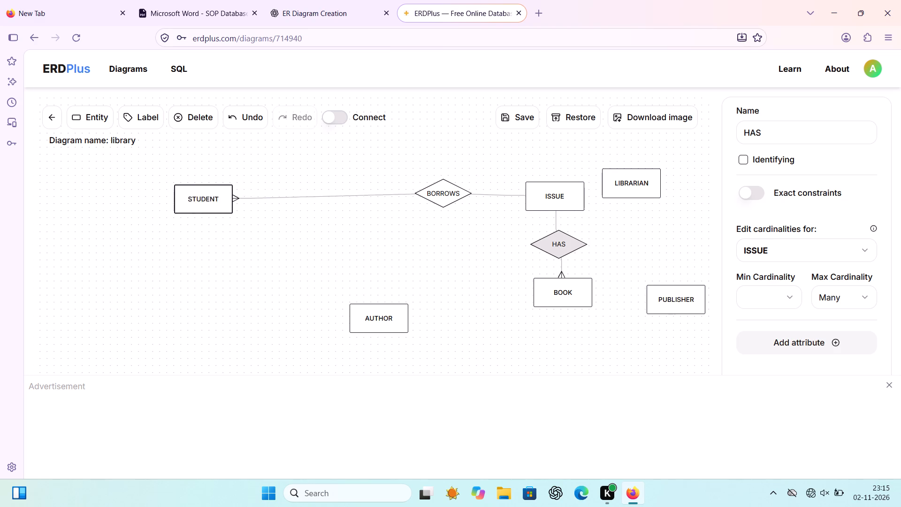
pyautogui.moveTo(206, 194); pyautogui.dragTo(270, 190)
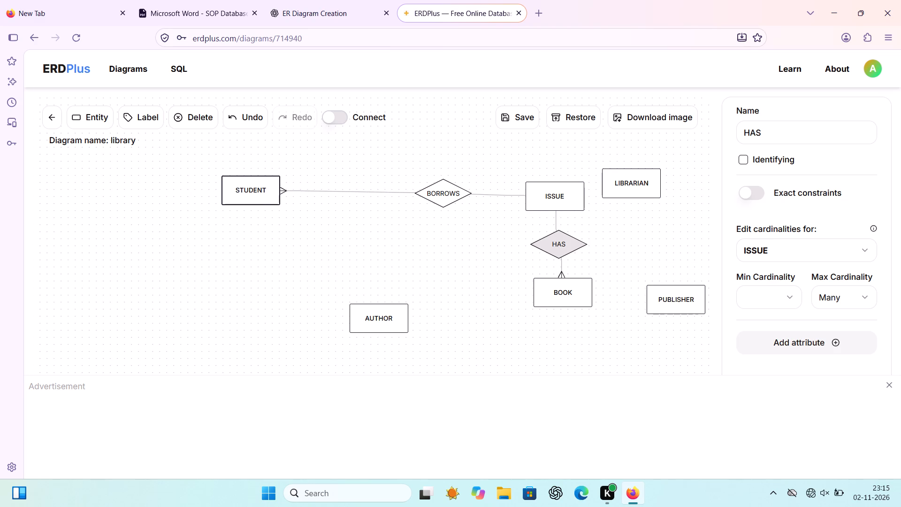
pyautogui.moveTo(440, 193); pyautogui.dragTo(392, 194)
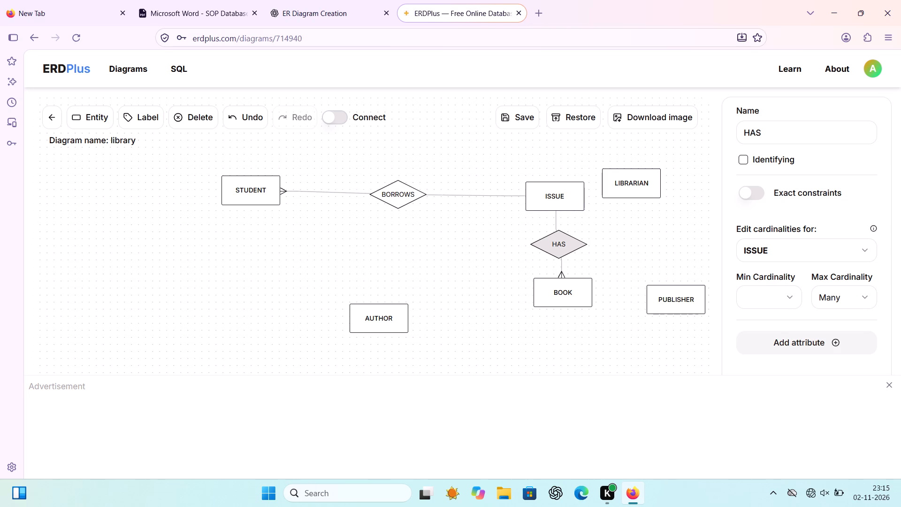
pyautogui.moveTo(392, 194); pyautogui.dragTo(390, 190)
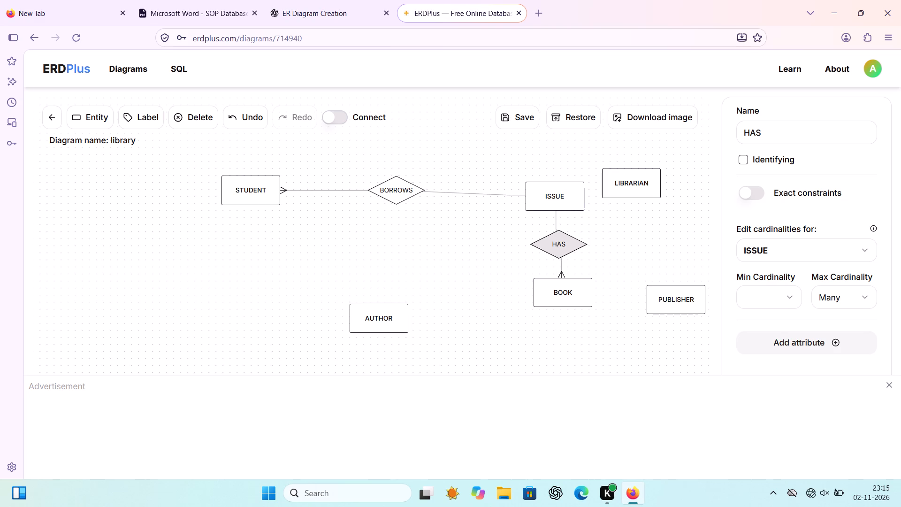
pyautogui.moveTo(529, 196); pyautogui.dragTo(488, 192)
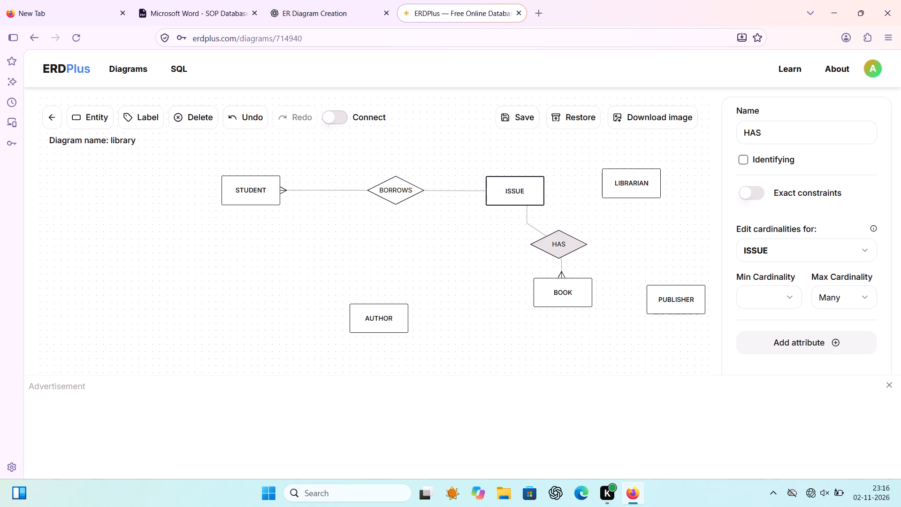
# Align the HAS relationship and the BOOK entity in a vertical column directly beneath ISSUE.
pyautogui.moveTo(566, 243); pyautogui.dragTo(531, 250)
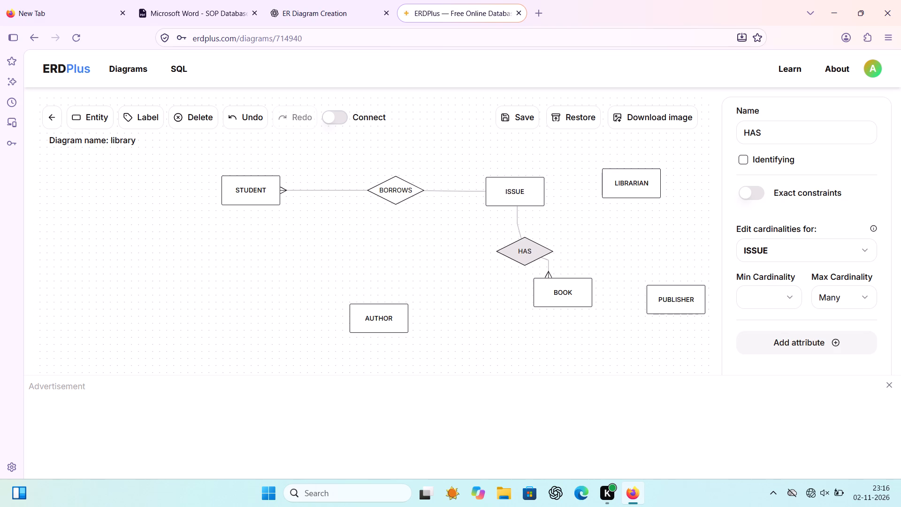
pyautogui.moveTo(531, 250); pyautogui.dragTo(519, 246)
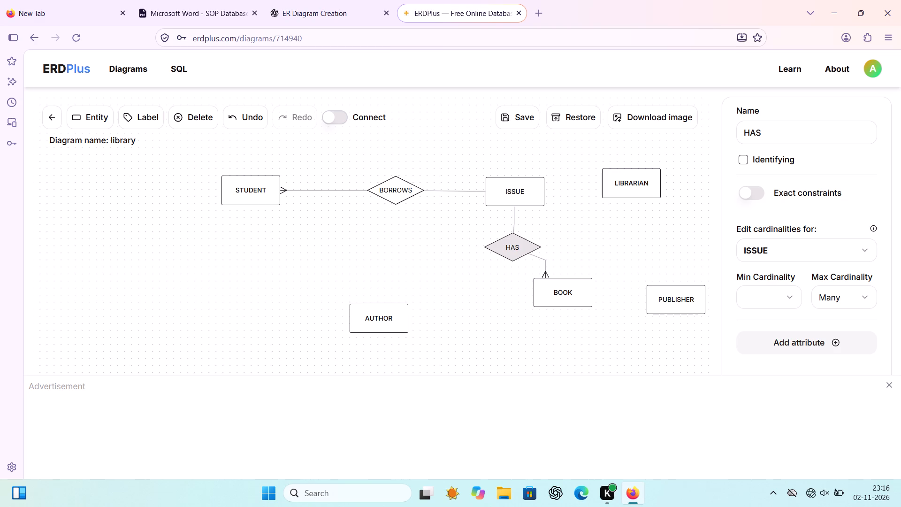
pyautogui.moveTo(554, 290); pyautogui.dragTo(506, 301)
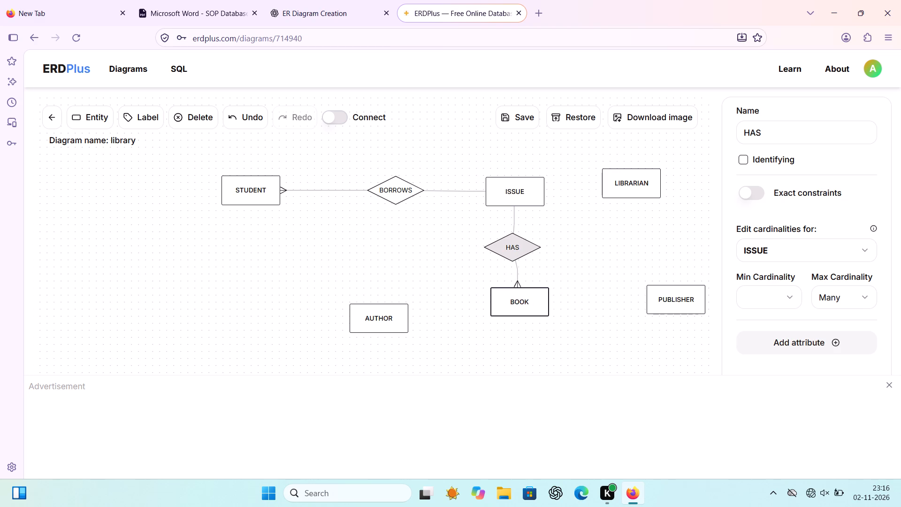
pyautogui.moveTo(506, 301); pyautogui.dragTo(501, 299)
# Move the LIBRARIAN entity farther from ISSUE, roughly level with it.
pyautogui.moveTo(634, 186); pyautogui.dragTo(654, 198)
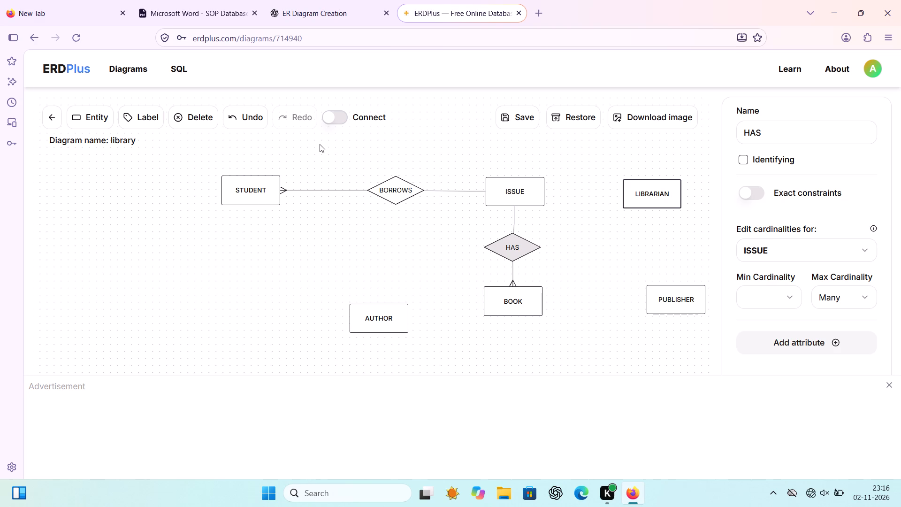
# Turn connect mode back on.
pyautogui.click(344, 120)
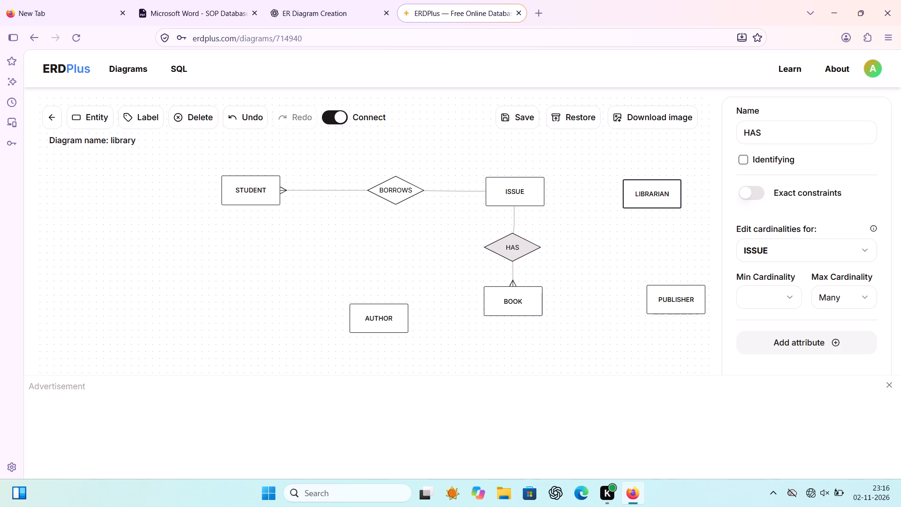
# Connect ISSUE and LIBRARIAN with a relationship named MANAGES and set ISSUE's maximum cardinality to Many.
pyautogui.click(525, 200)
pyautogui.click(644, 188)
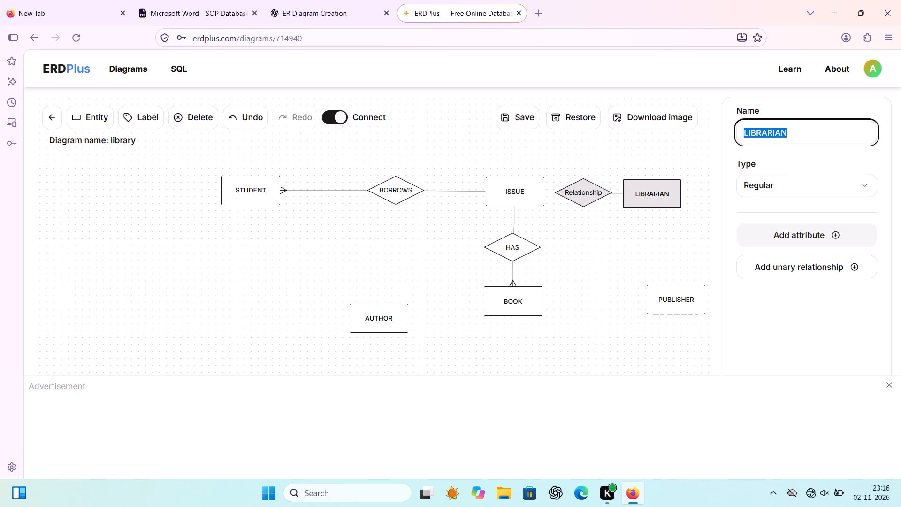
pyautogui.click(580, 199)
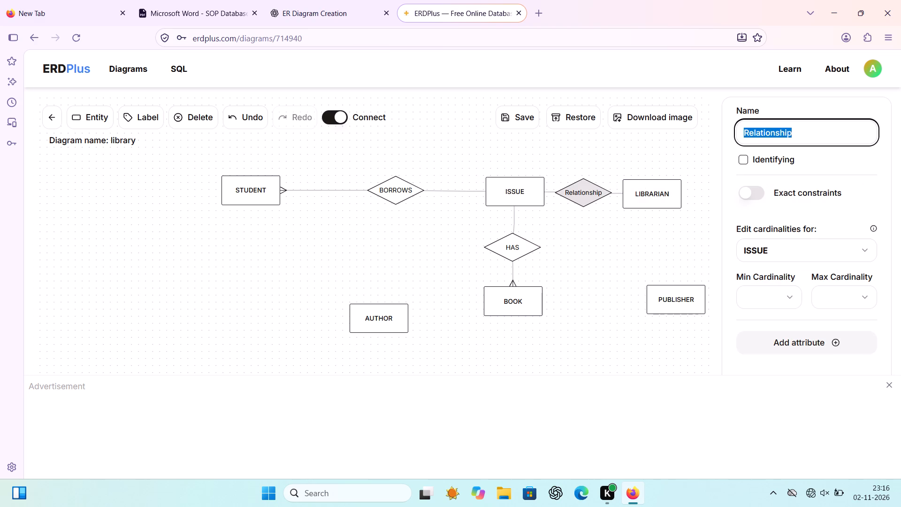
pyautogui.write('MANAGES')
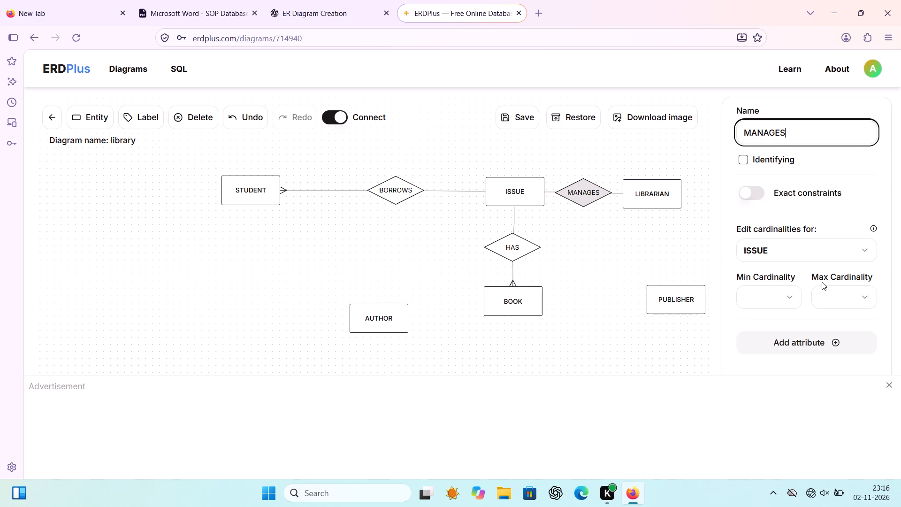
pyautogui.click(836, 290)
pyautogui.click(841, 336)
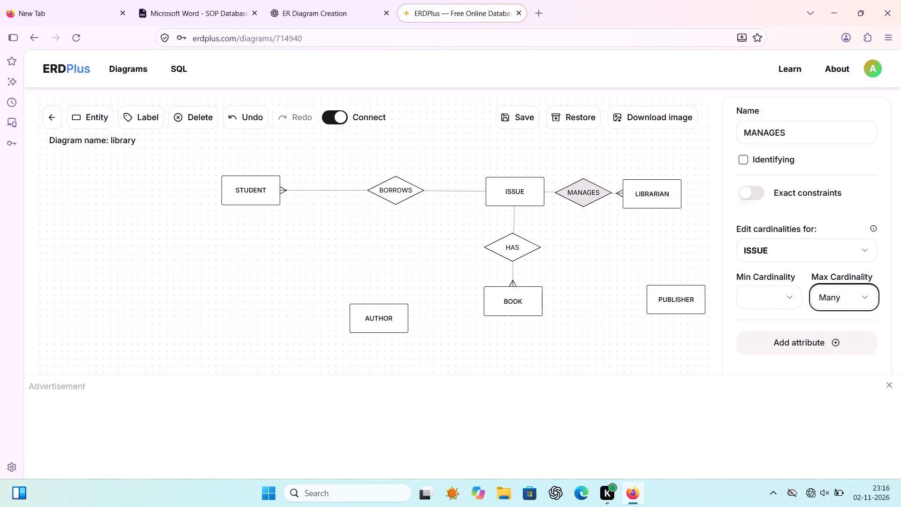
# Turn off connect mode and move the PUBLISHER entity nearer to BOOK, level with it and beneath LIBRARIAN.
pyautogui.click(339, 114)
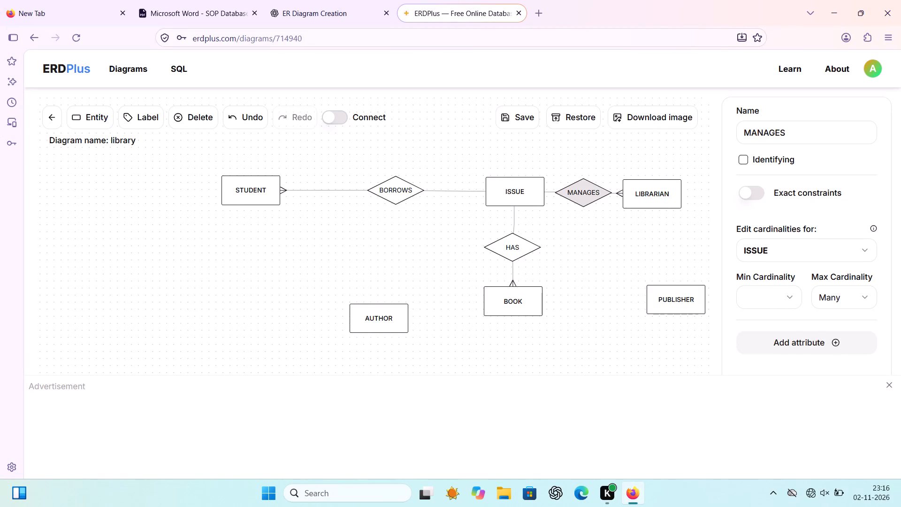
pyautogui.doubleClick(666, 301)
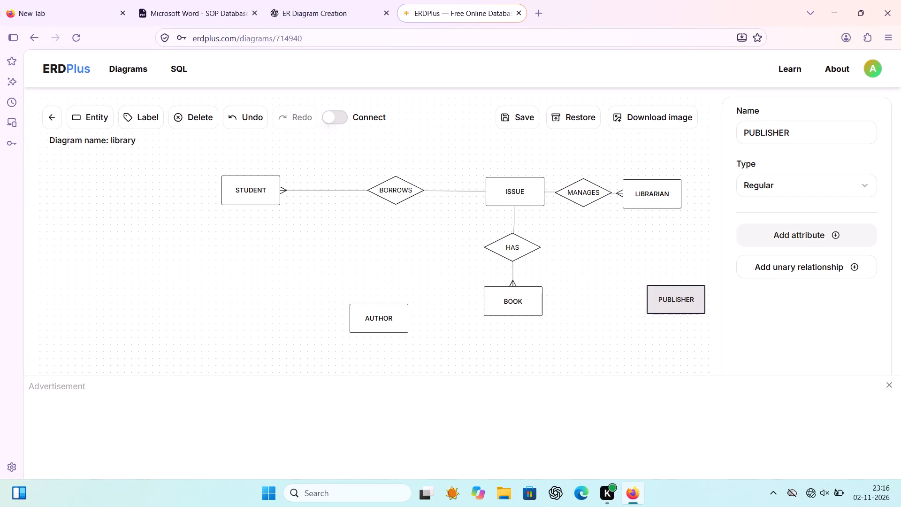
pyautogui.moveTo(665, 305); pyautogui.dragTo(642, 306)
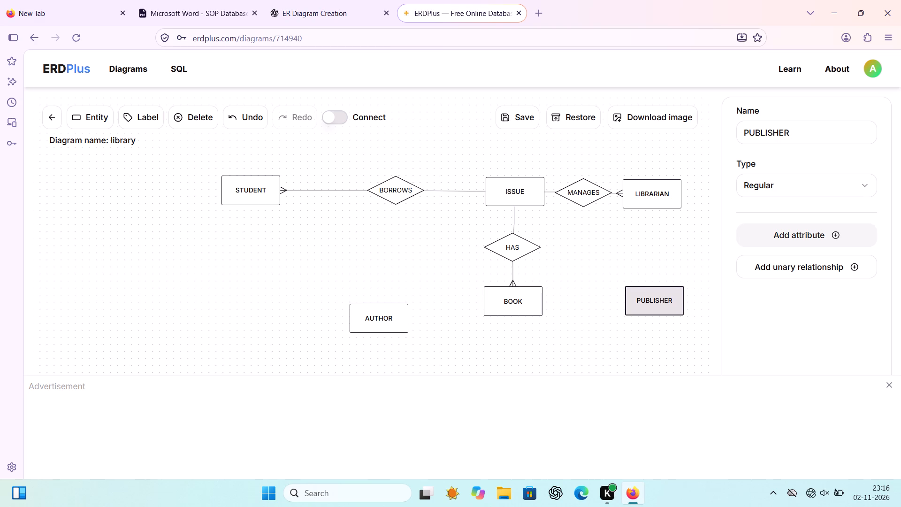
pyautogui.moveTo(642, 306); pyautogui.dragTo(643, 308)
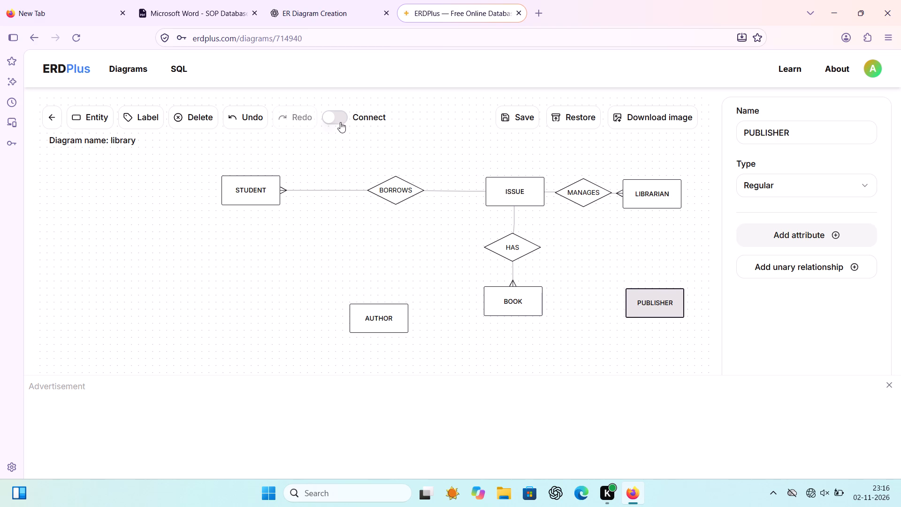
# Connect BOOK and PUBLISHER with a relationship named PUBLISHES and set BOOK's maximum cardinality to Many.
pyautogui.click(340, 122)
pyautogui.click(521, 299)
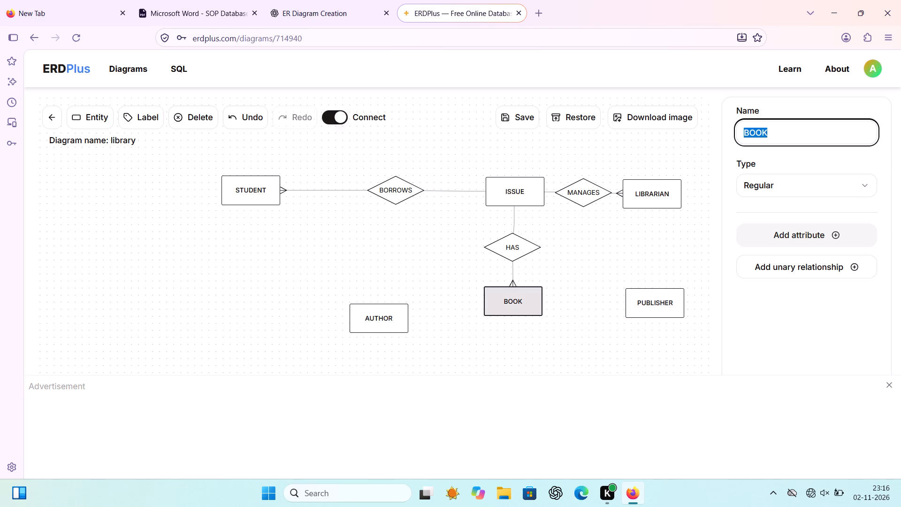
pyautogui.click(649, 307)
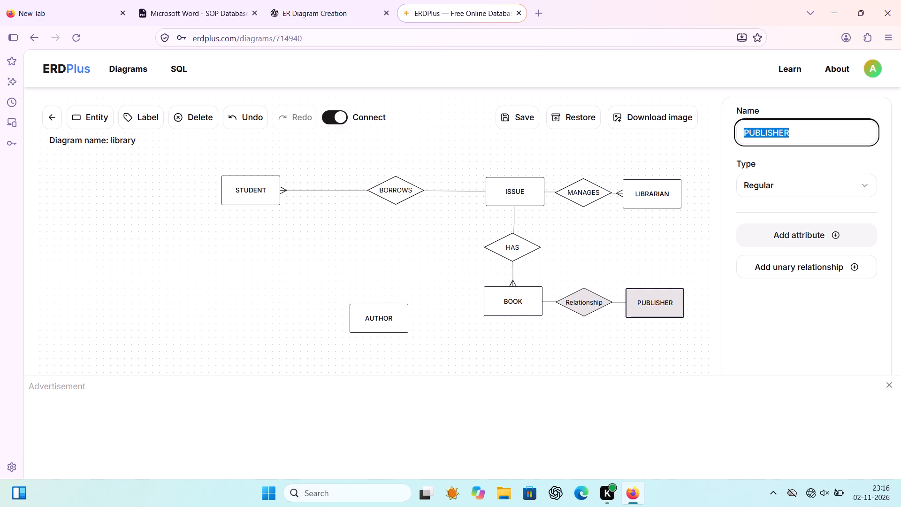
pyautogui.click(589, 305)
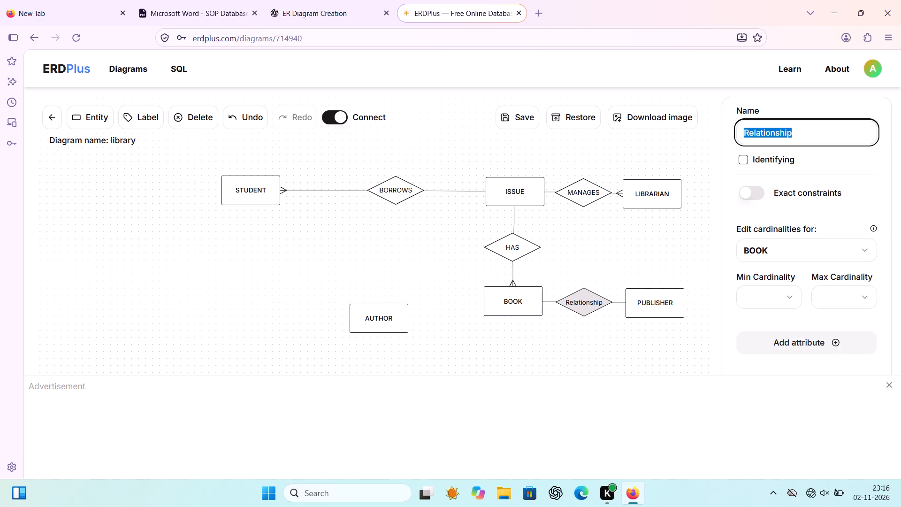
pyautogui.write('PUBLIS')
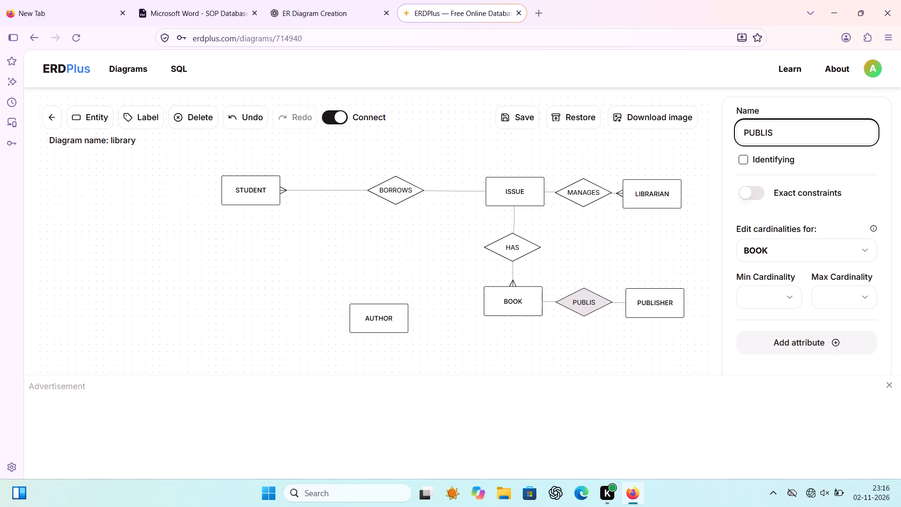
pyautogui.write('HES')
pyautogui.click(641, 307)
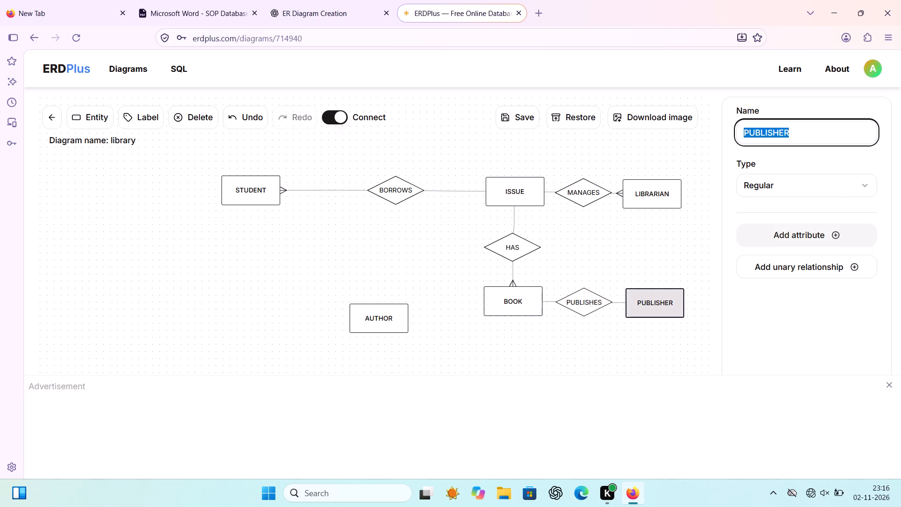
pyautogui.click(591, 301)
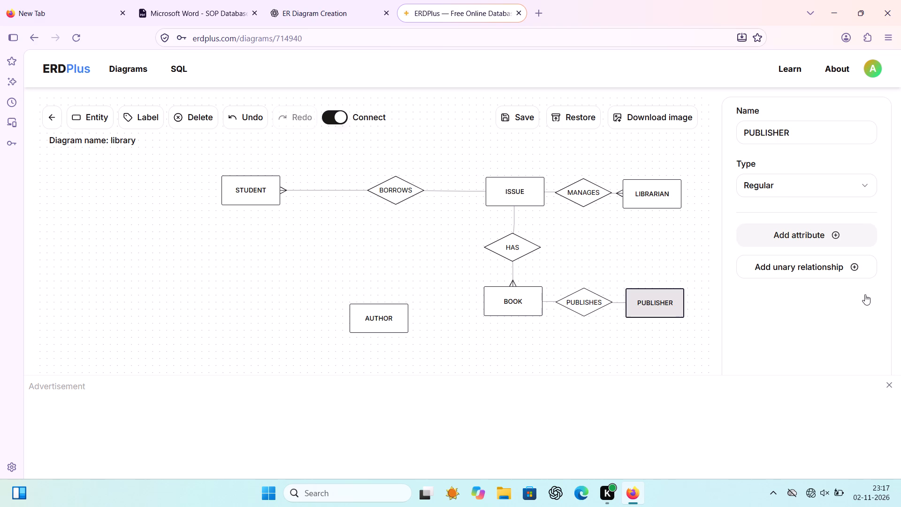
pyautogui.click(865, 295)
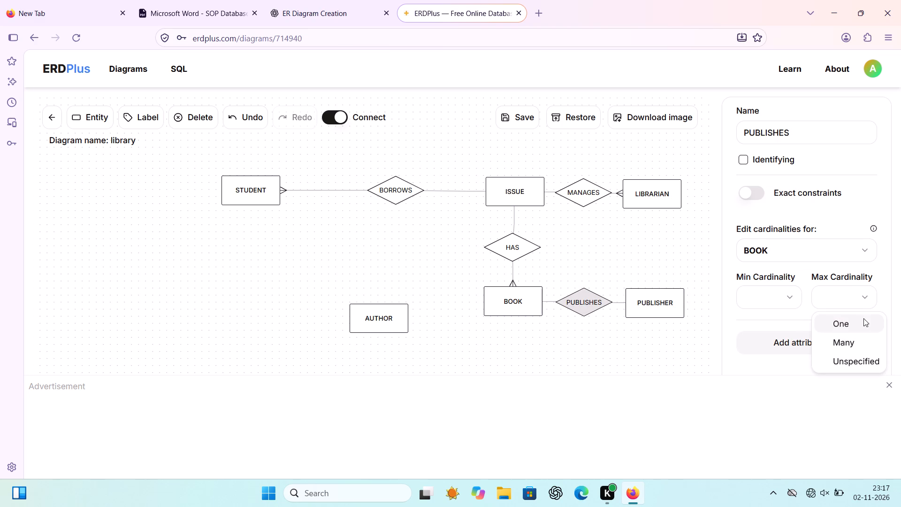
pyautogui.click(863, 349)
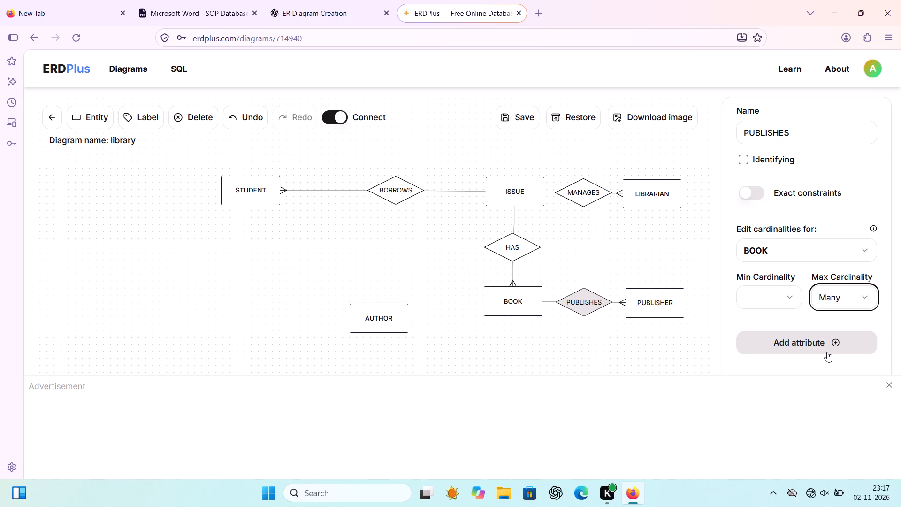
# Undo the stray relationship between PUBLISHER and AUTHOR, and move the AUTHOR entity up roughly level with BOOK.
pyautogui.click(386, 324)
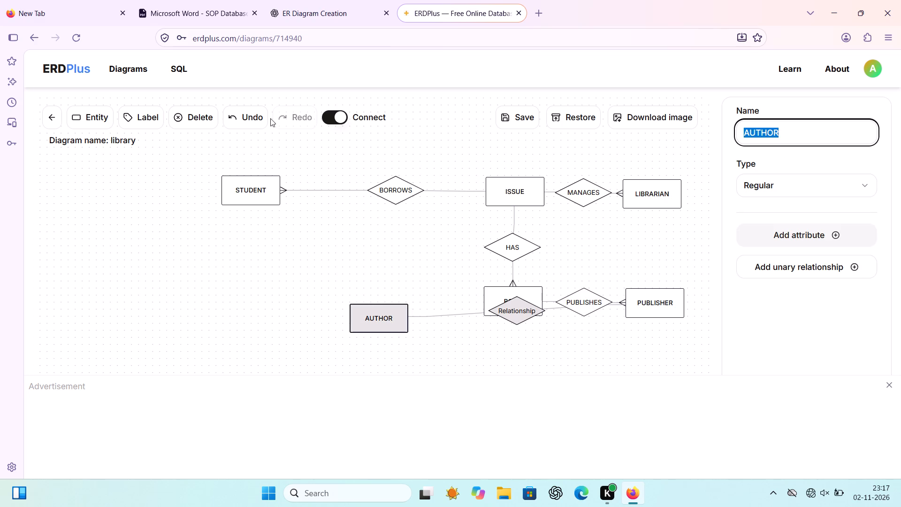
pyautogui.click(242, 115)
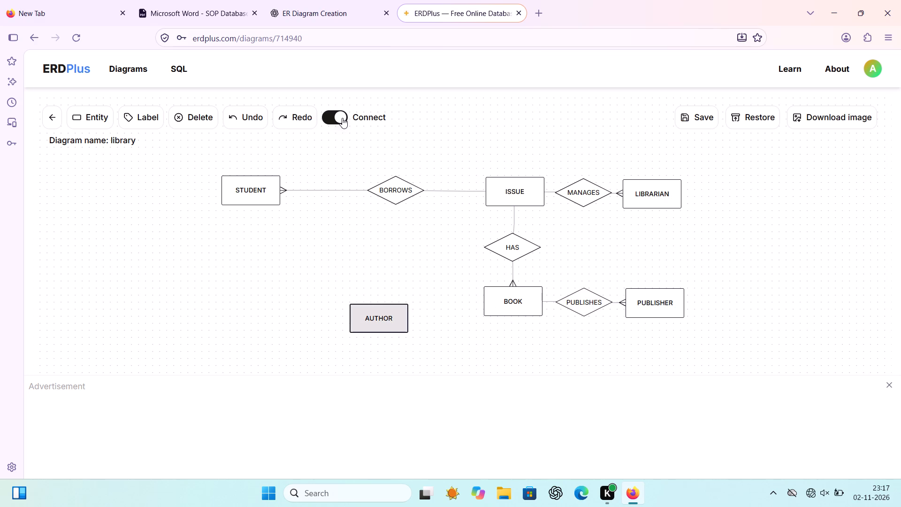
pyautogui.click(342, 118)
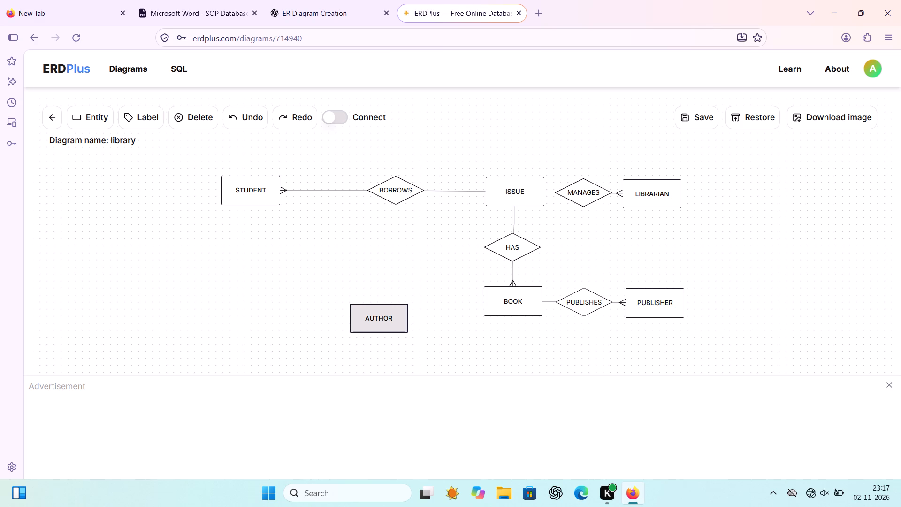
pyautogui.moveTo(383, 321); pyautogui.dragTo(385, 307)
# Connect BOOK and AUTHOR with a relationship named WRITES.
pyautogui.click(495, 306)
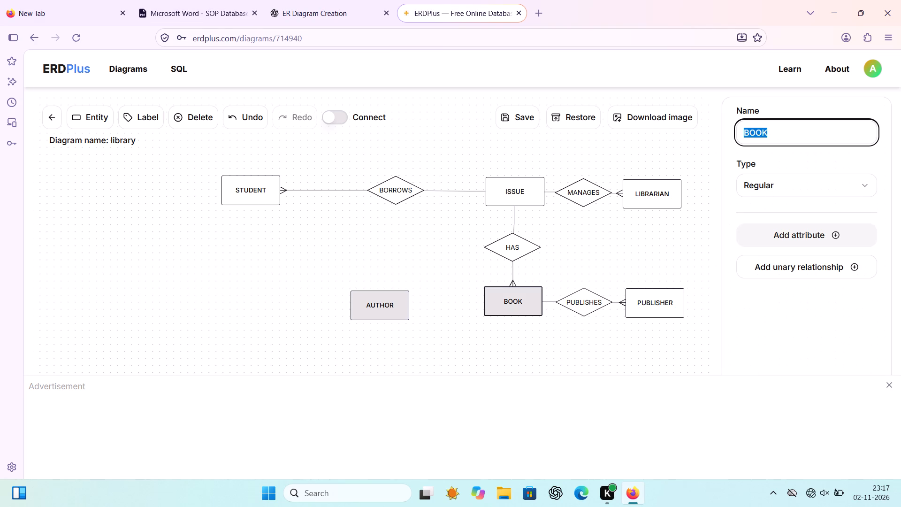
pyautogui.click(338, 122)
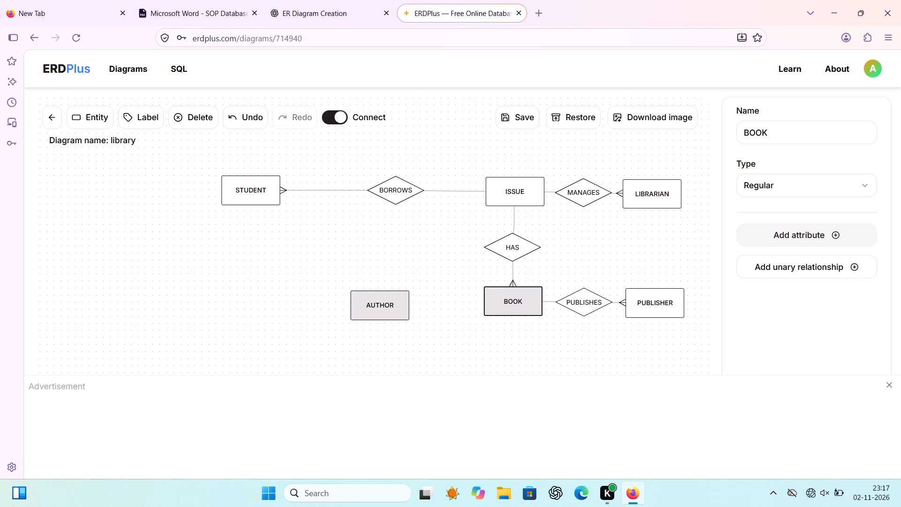
pyautogui.click(494, 305)
pyautogui.click(396, 306)
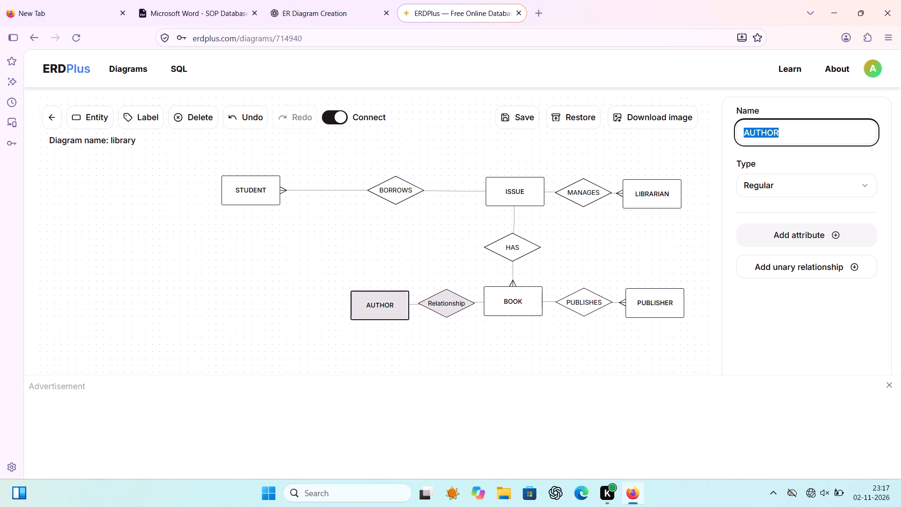
pyautogui.click(442, 303)
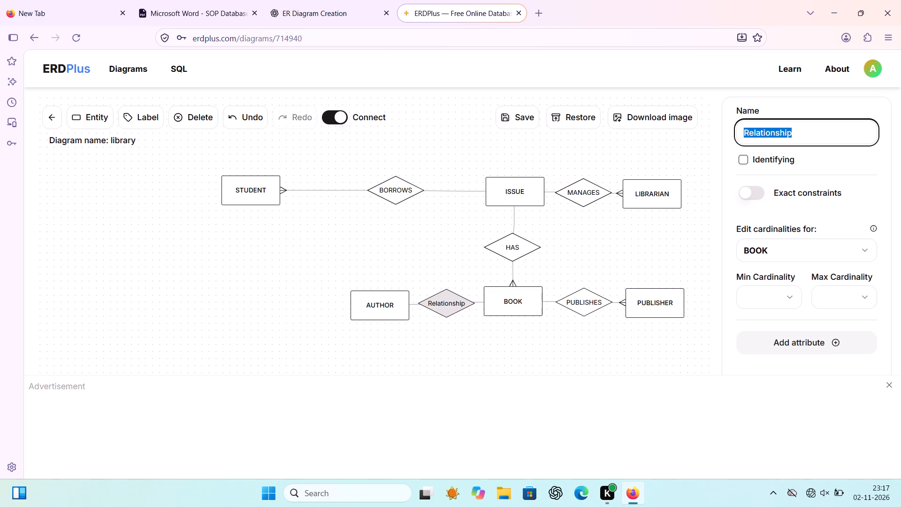
pyautogui.press('w')
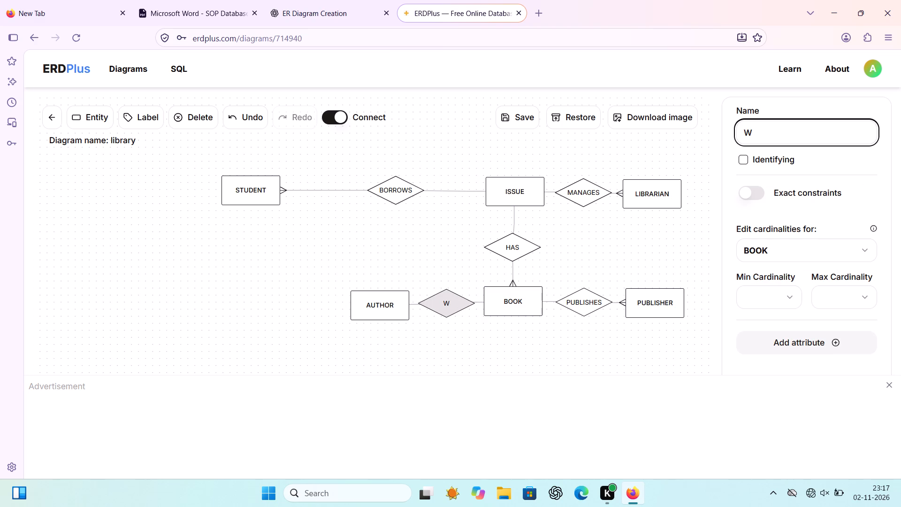
pyautogui.write('RITES')
# Set the maximum cardinality of the WRITES relationship to Many for both BOOK and AUTHOR.
pyautogui.click(834, 292)
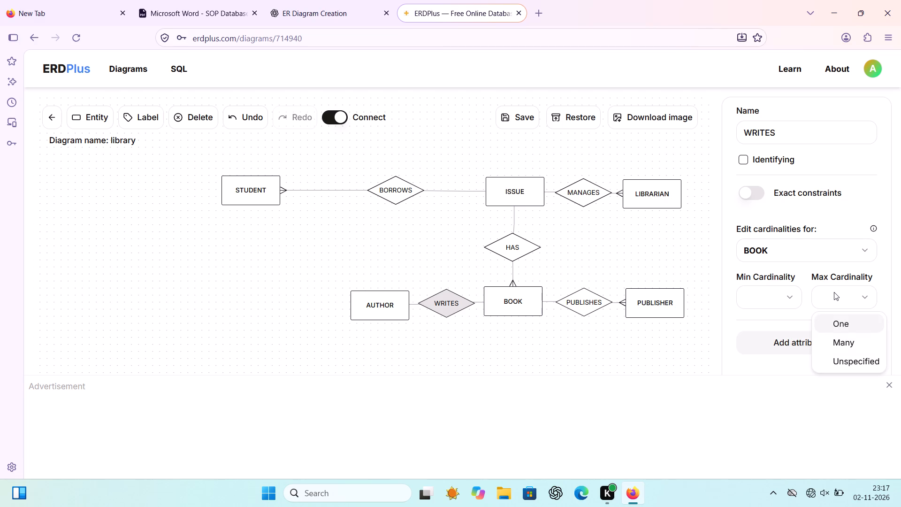
pyautogui.click(840, 336)
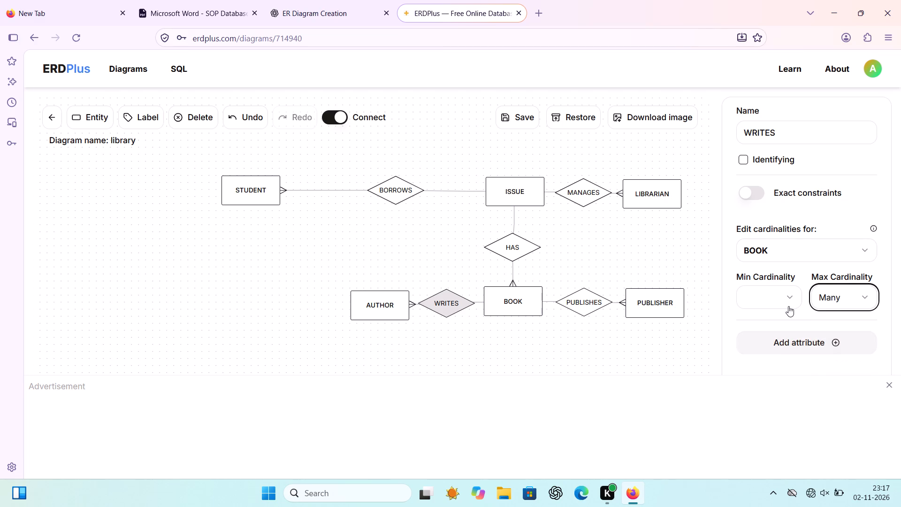
pyautogui.click(822, 258)
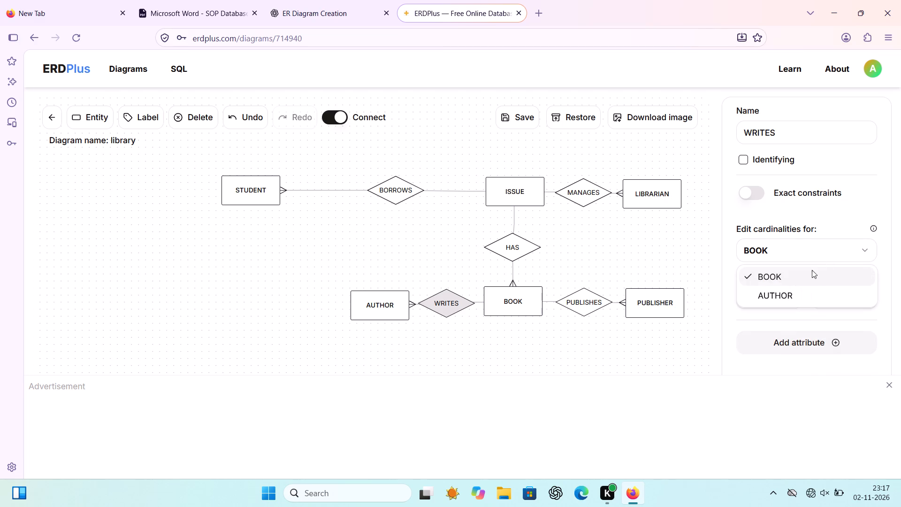
pyautogui.click(811, 292)
pyautogui.click(832, 292)
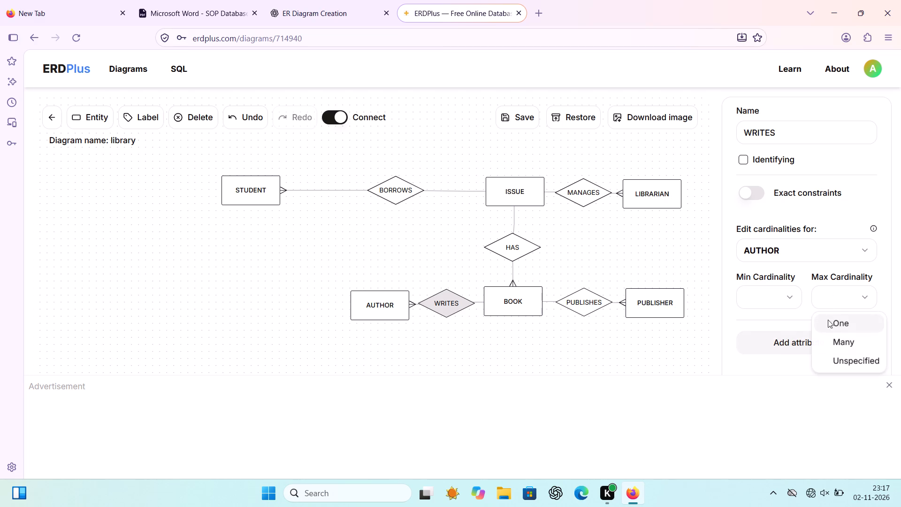
pyautogui.click(835, 344)
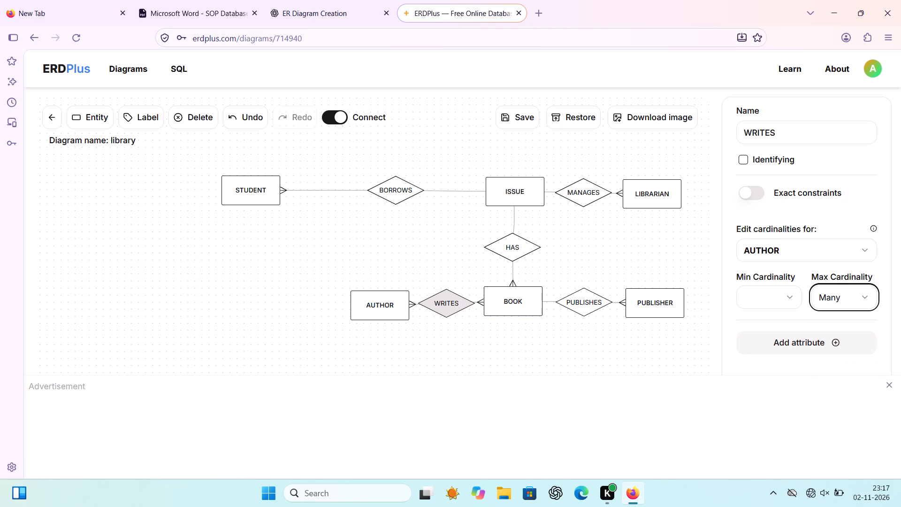
# Turn off connect mode and move the STUDENT entity much farther from BORROWS, keeping it in the same row.
pyautogui.click(269, 191)
pyautogui.click(340, 119)
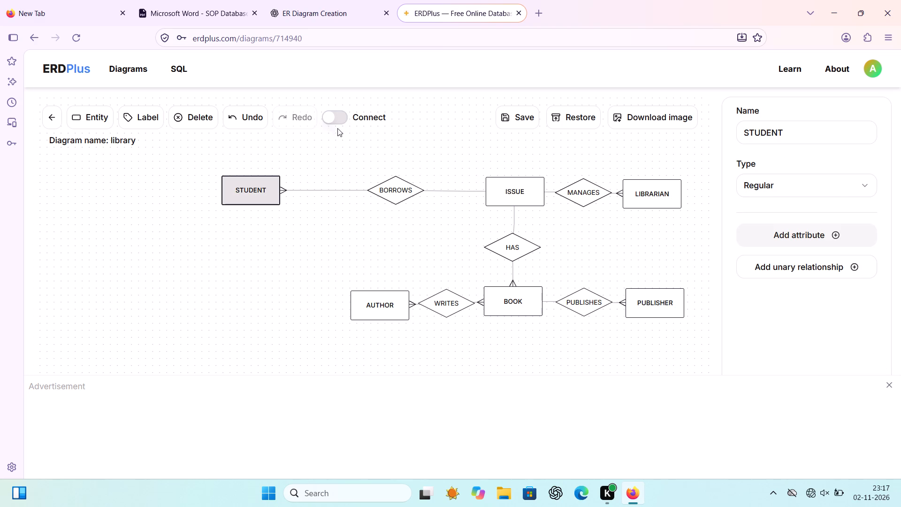
pyautogui.moveTo(265, 191); pyautogui.dragTo(166, 182)
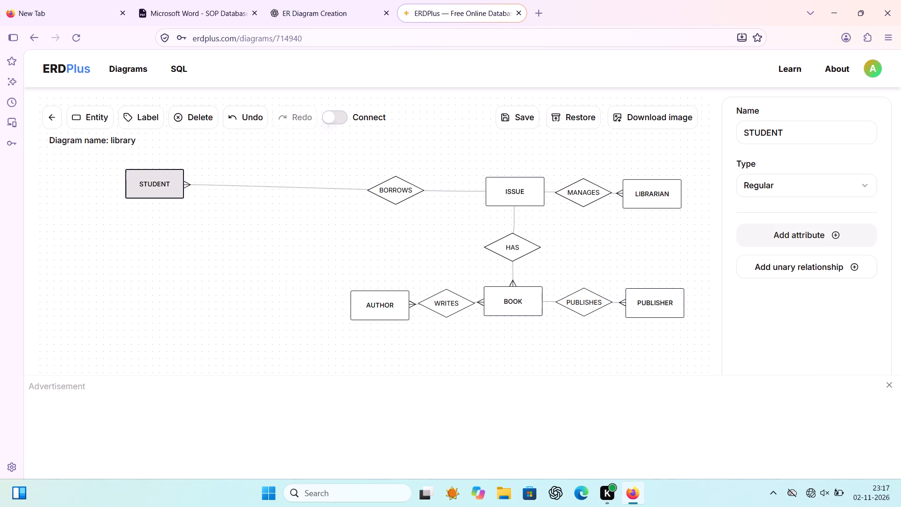
pyautogui.moveTo(166, 182); pyautogui.dragTo(137, 187)
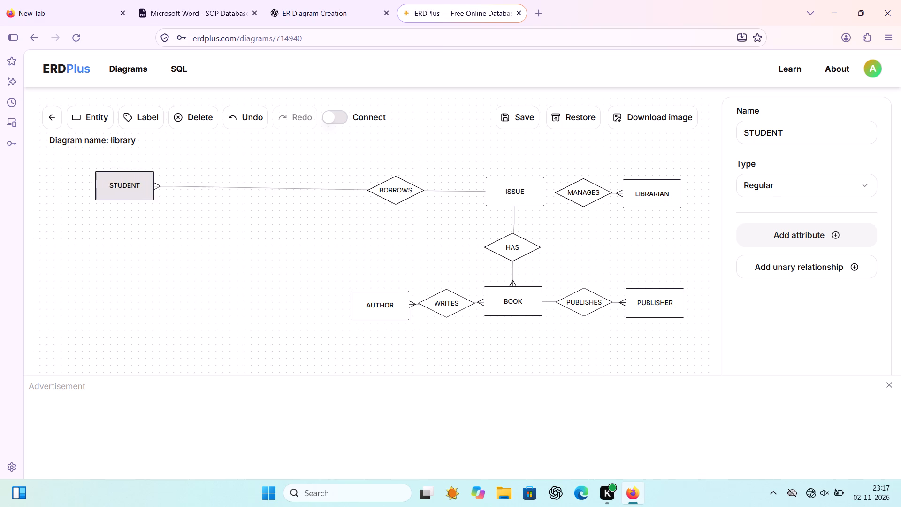
pyautogui.moveTo(137, 187); pyautogui.dragTo(155, 190)
pyautogui.click(155, 190)
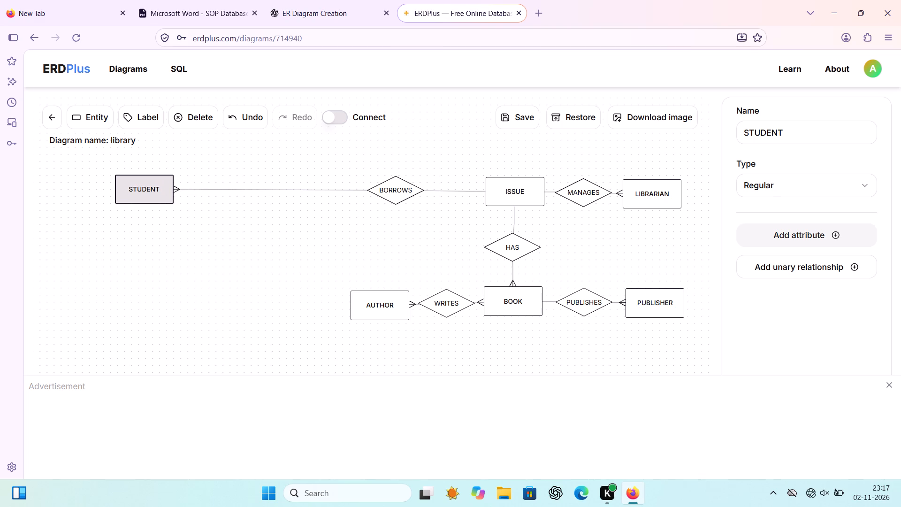
# Space out BORROWS, ISSUE, MANAGES and LIBRARIAN in the STUDENT row, with BORROWS about midway between STUDENT and ISSUE.
pyautogui.doubleClick(393, 195)
pyautogui.moveTo(393, 195); pyautogui.dragTo(307, 195)
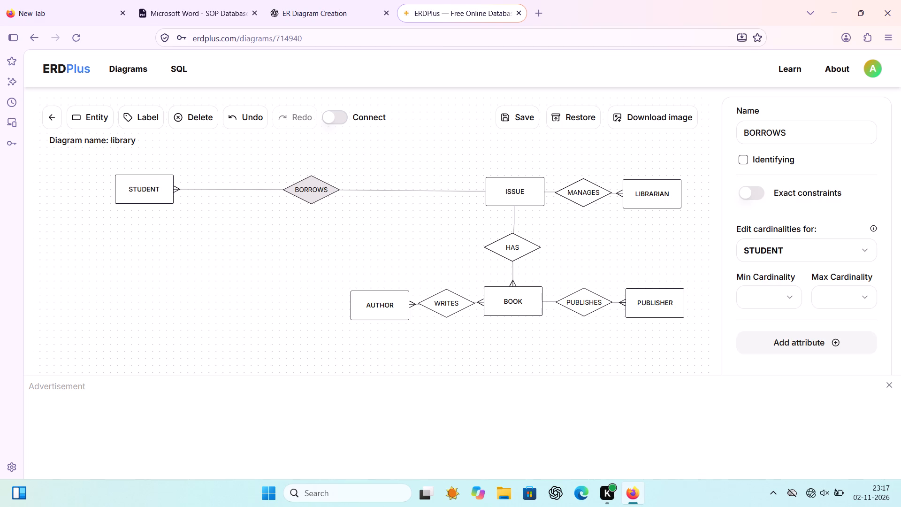
pyautogui.moveTo(524, 194); pyautogui.dragTo(439, 192)
pyautogui.click(439, 192)
pyautogui.moveTo(582, 193); pyautogui.dragTo(556, 197)
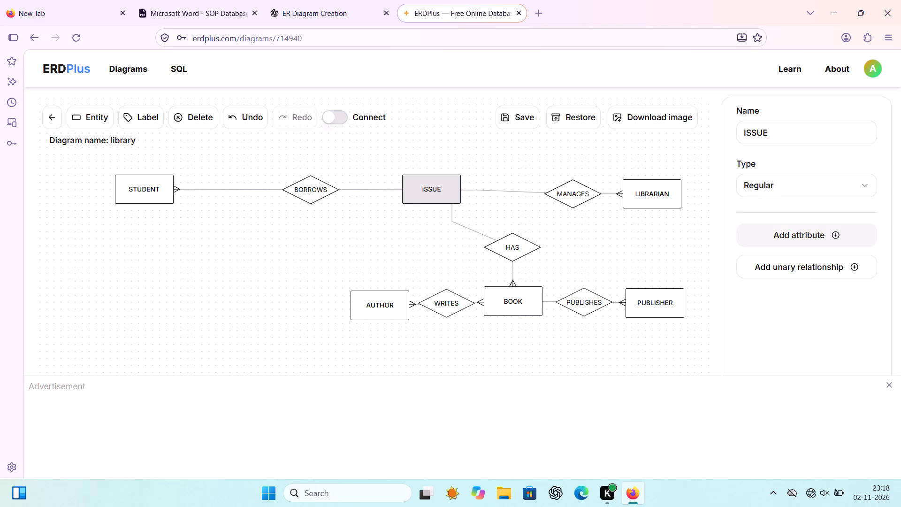
pyautogui.moveTo(556, 197); pyautogui.dragTo(543, 192)
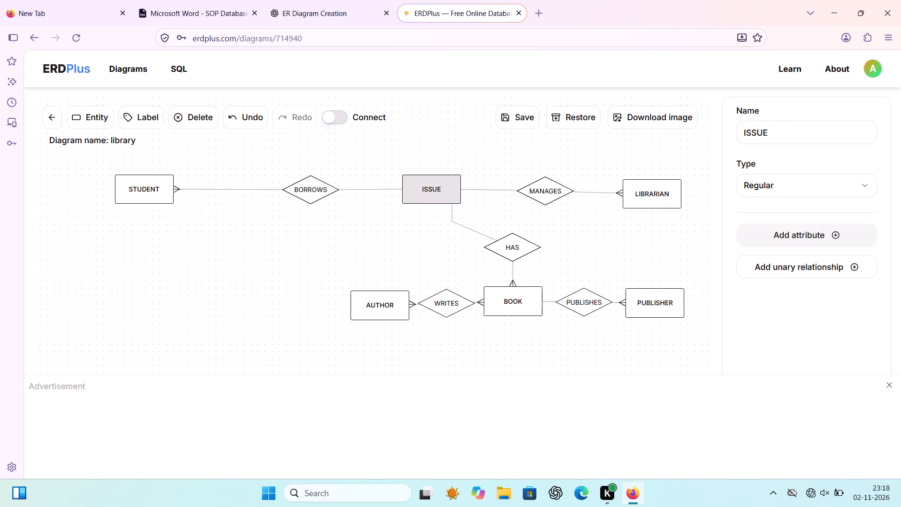
pyautogui.moveTo(636, 196); pyautogui.dragTo(631, 196)
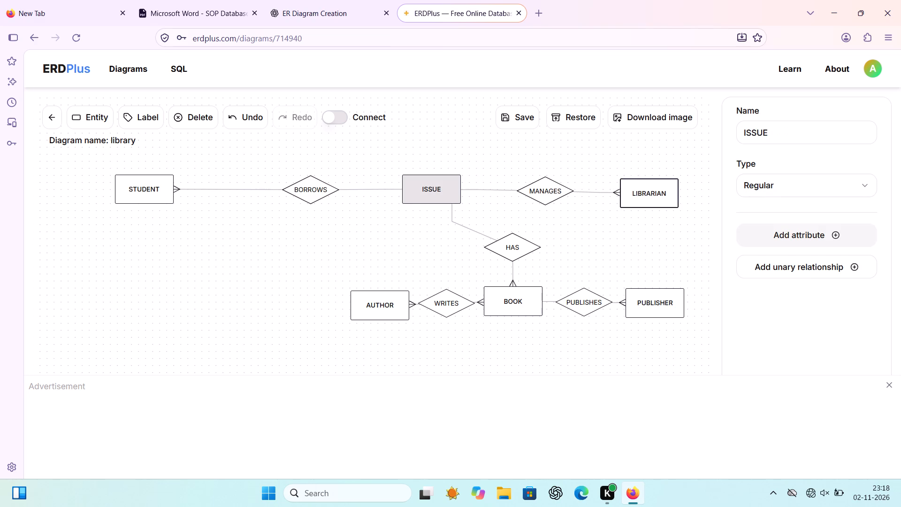
# Move AUTHOR and WRITES farther away from BOOK, and place the HAS relationship directly below ISSUE.
pyautogui.moveTo(385, 312); pyautogui.dragTo(311, 310)
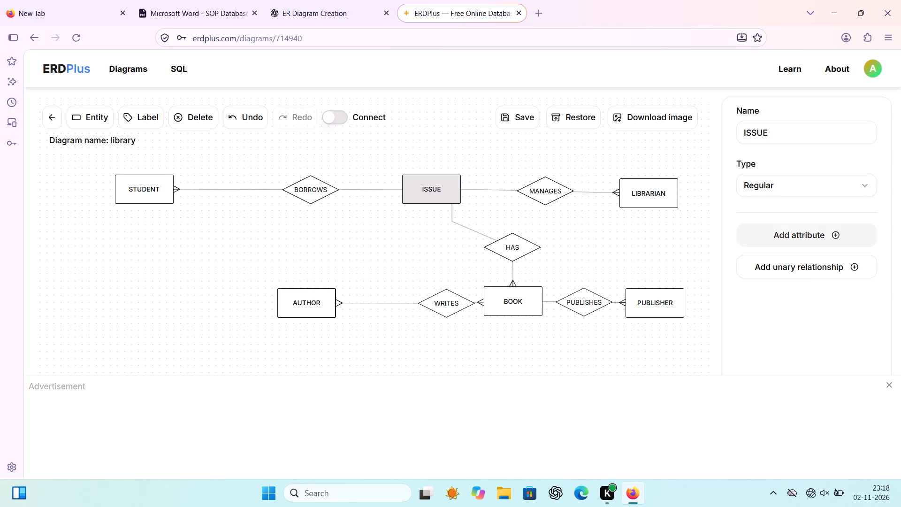
pyautogui.moveTo(448, 310); pyautogui.dragTo(416, 313)
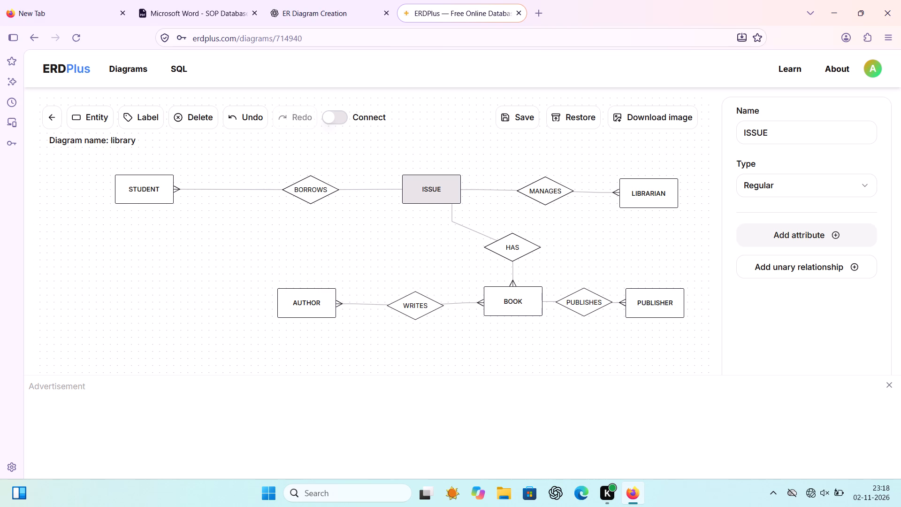
pyautogui.moveTo(510, 247); pyautogui.dragTo(432, 255)
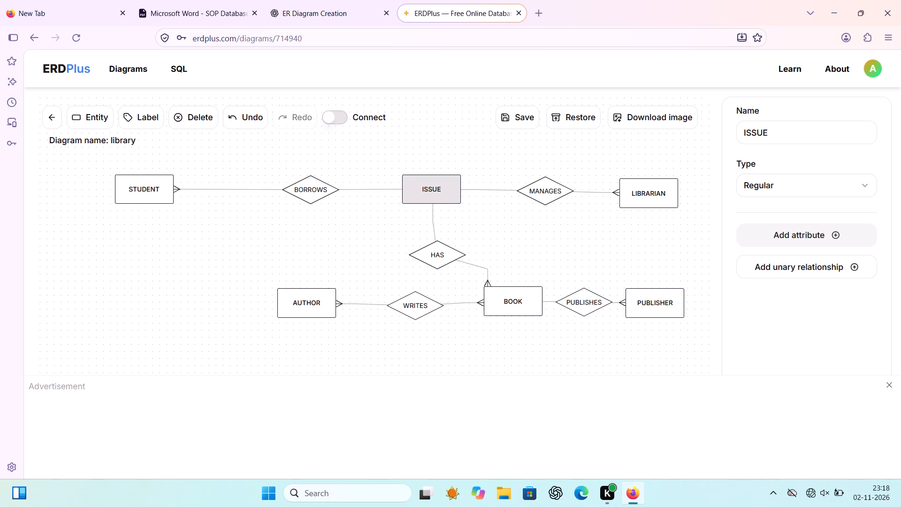
pyautogui.moveTo(432, 255); pyautogui.dragTo(432, 258)
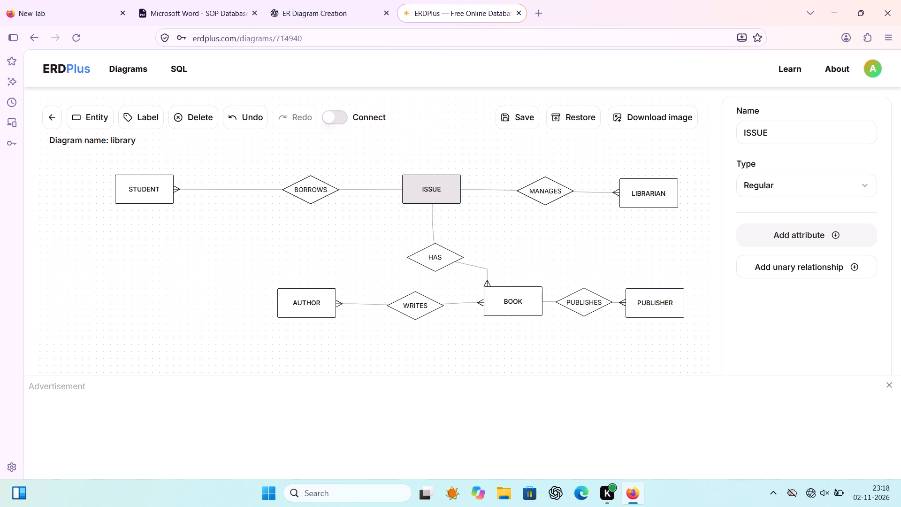
pyautogui.moveTo(432, 258); pyautogui.dragTo(428, 254)
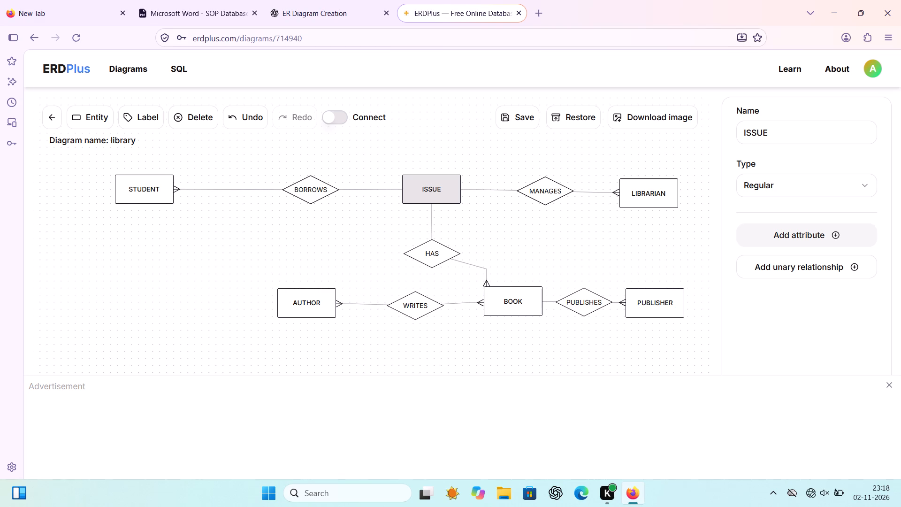
# Place BOOK directly below HAS, and spread WRITES and AUTHOR out to its left, roughly level with it.
pyautogui.moveTo(505, 299); pyautogui.dragTo(466, 307)
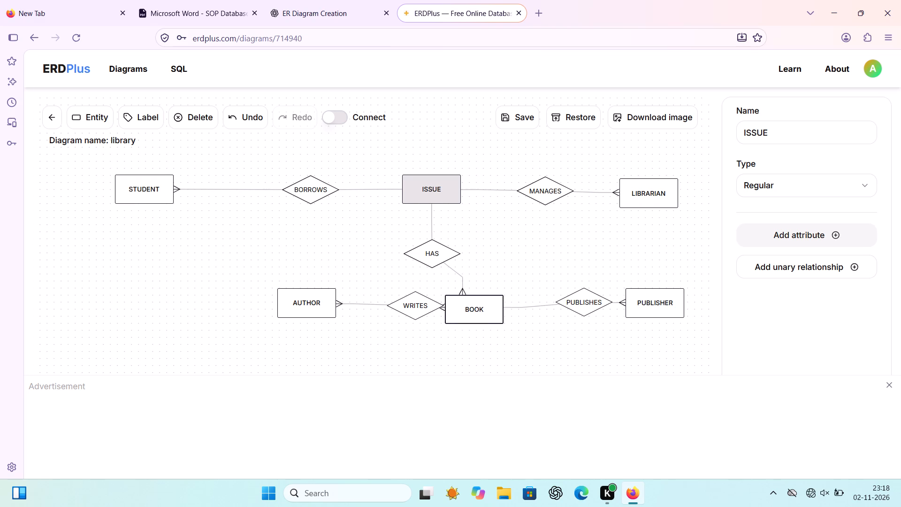
pyautogui.moveTo(420, 308); pyautogui.dragTo(382, 311)
pyautogui.moveTo(328, 307); pyautogui.dragTo(267, 309)
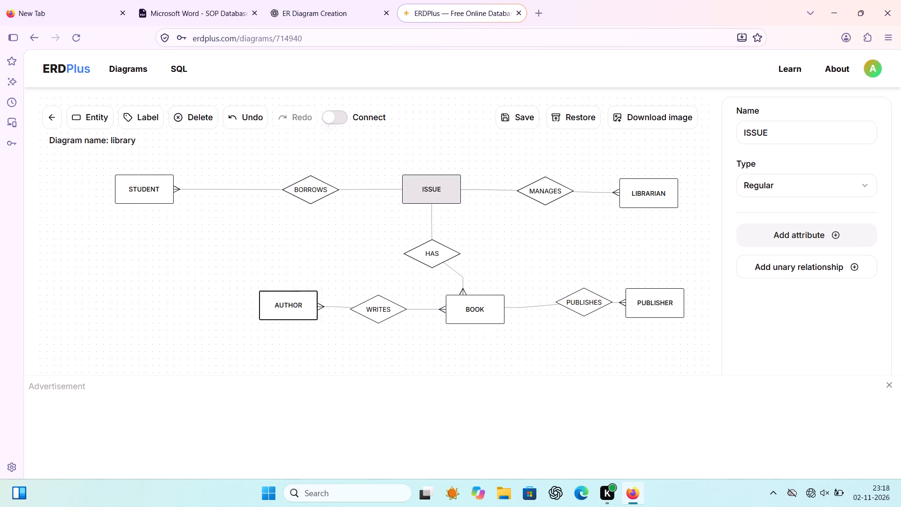
pyautogui.moveTo(267, 309); pyautogui.dragTo(249, 312)
pyautogui.moveTo(380, 316); pyautogui.dragTo(332, 322)
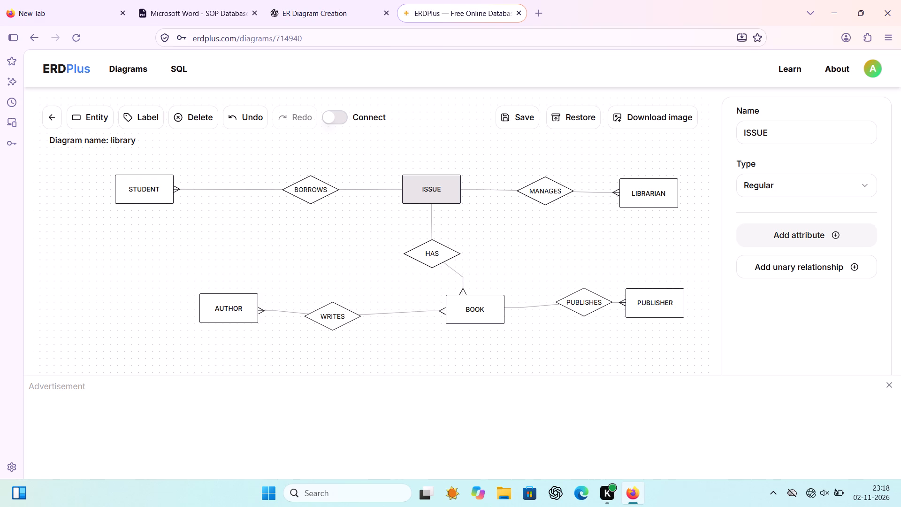
pyautogui.moveTo(467, 313); pyautogui.dragTo(428, 321)
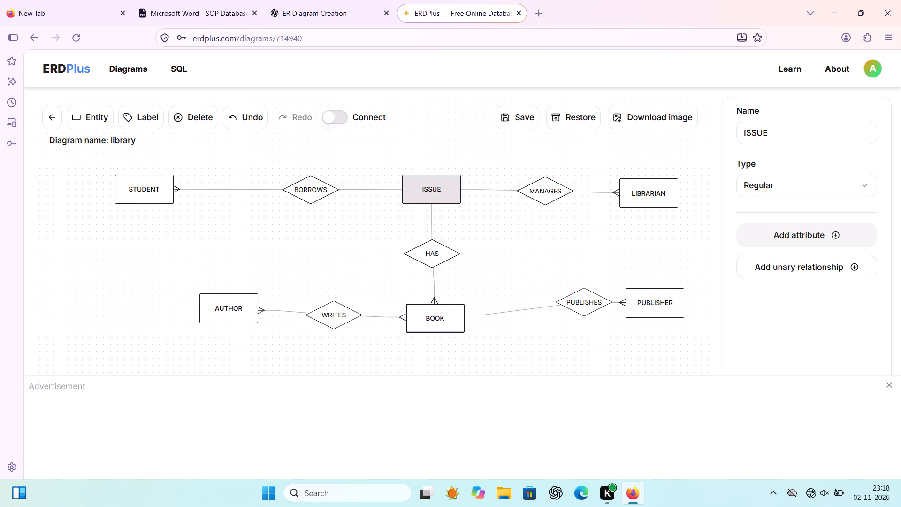
pyautogui.moveTo(428, 321); pyautogui.dragTo(424, 322)
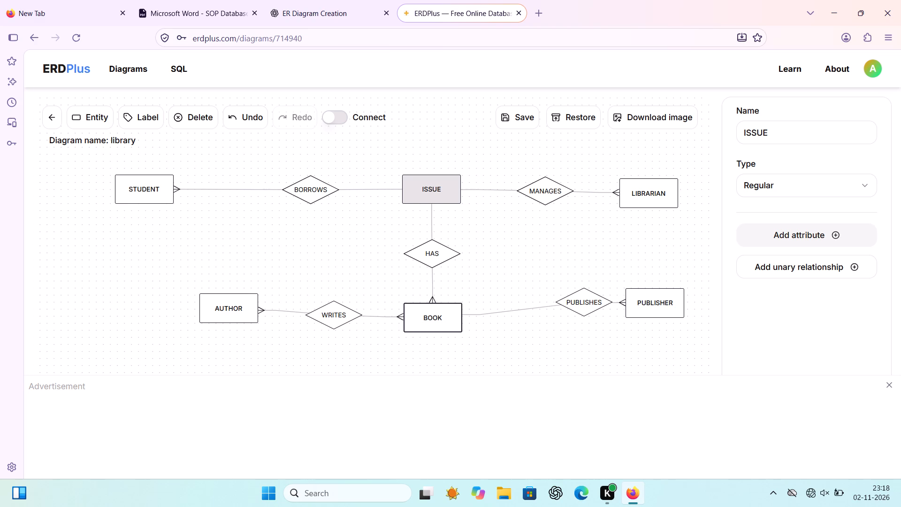
pyautogui.moveTo(337, 317); pyautogui.dragTo(331, 316)
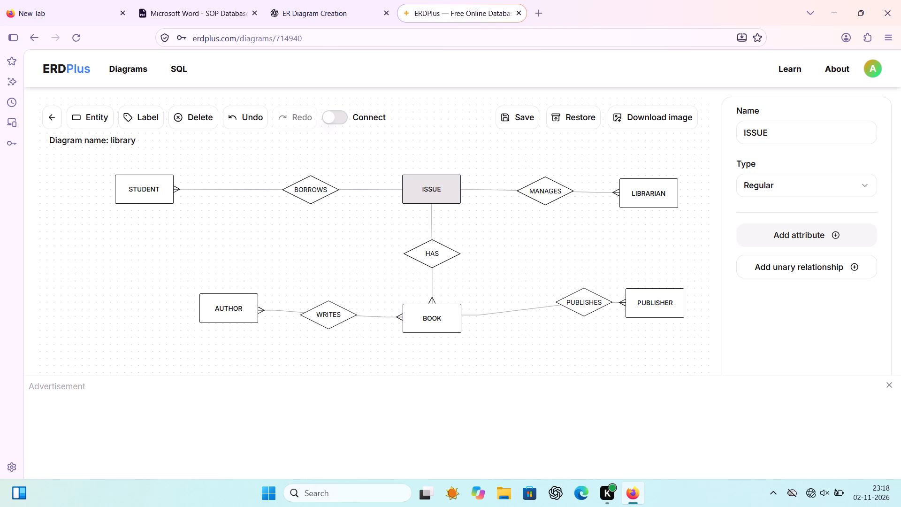
pyautogui.moveTo(240, 308); pyautogui.dragTo(230, 315)
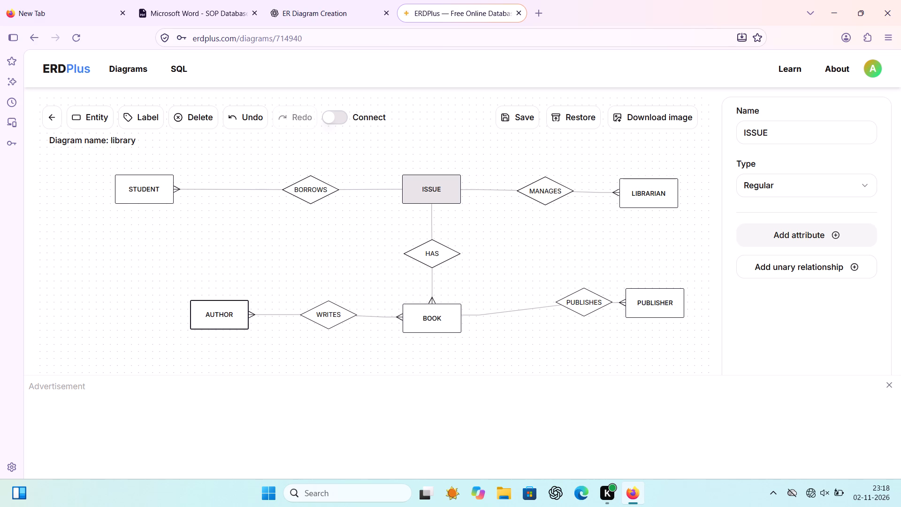
# Lower PUBLISHES and PUBLISHER until both are roughly level with BOOK, placing PUBLISHER slightly farther out.
pyautogui.moveTo(581, 300); pyautogui.dragTo(578, 319)
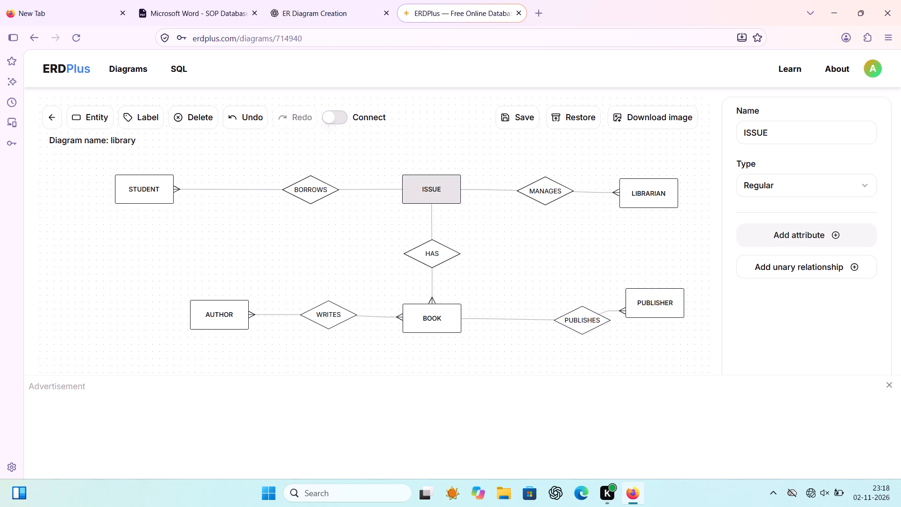
pyautogui.moveTo(578, 319); pyautogui.dragTo(578, 318)
pyautogui.moveTo(651, 305); pyautogui.dragTo(672, 318)
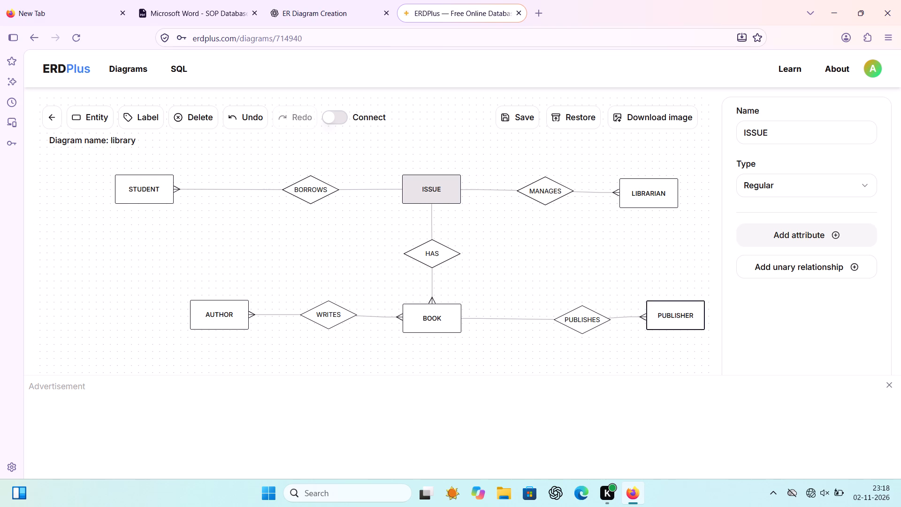
pyautogui.moveTo(672, 318); pyautogui.dragTo(673, 322)
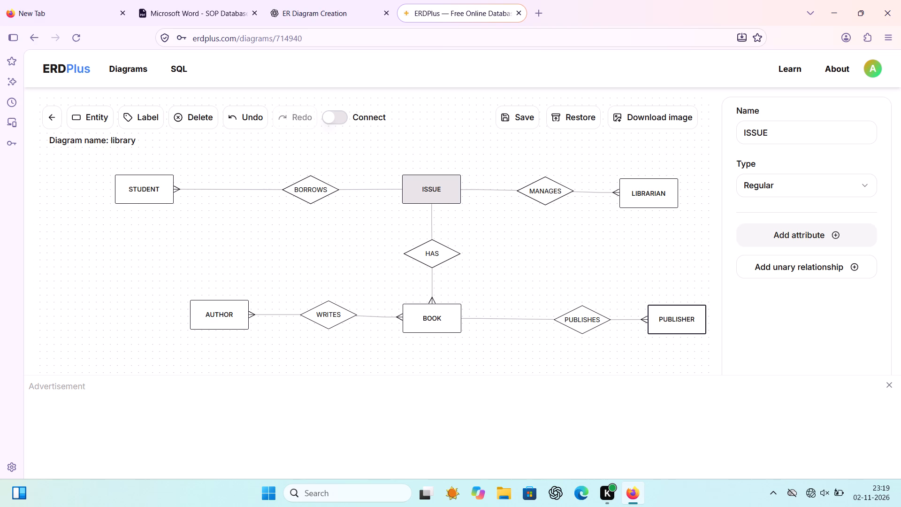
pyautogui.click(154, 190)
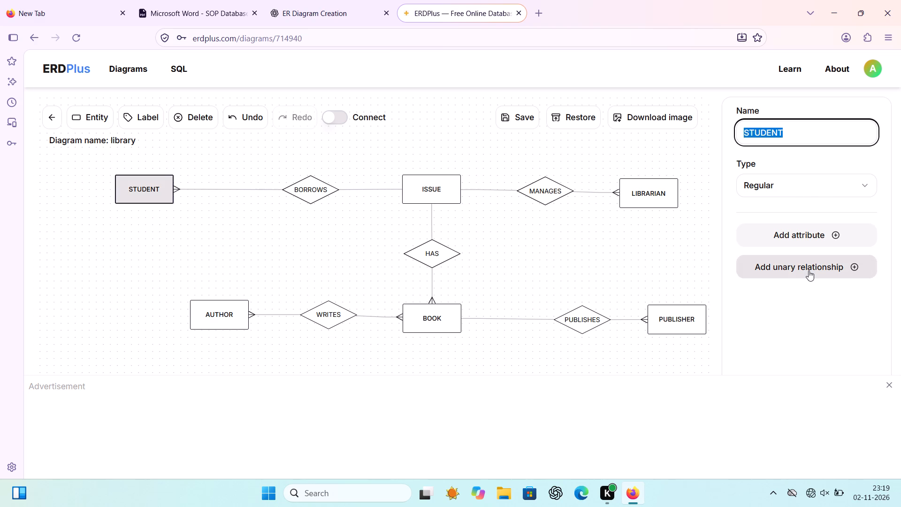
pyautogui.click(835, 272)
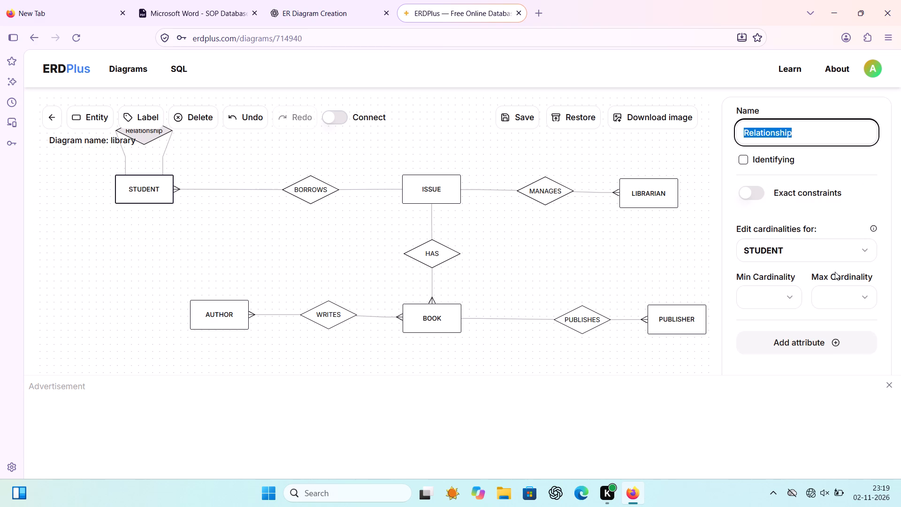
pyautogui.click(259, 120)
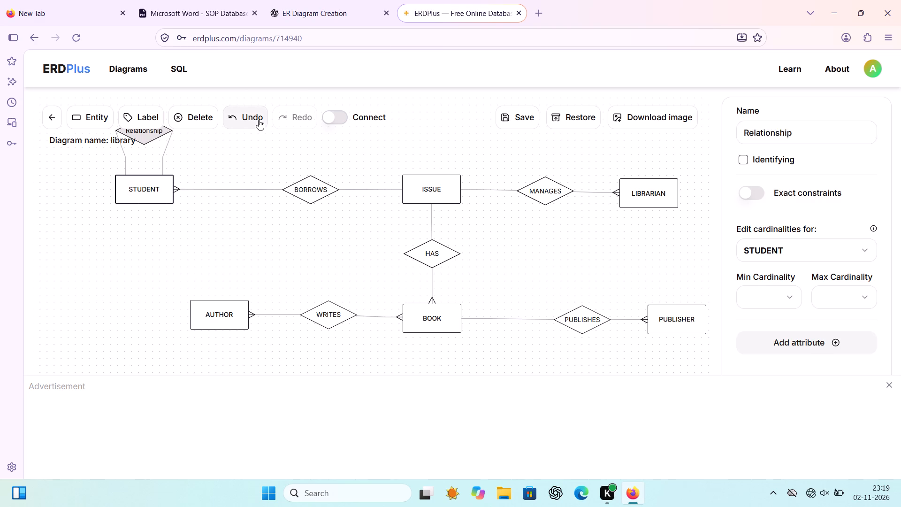
# Add a unique attribute named STUDENTID to the STUDENT entity.
pyautogui.click(151, 196)
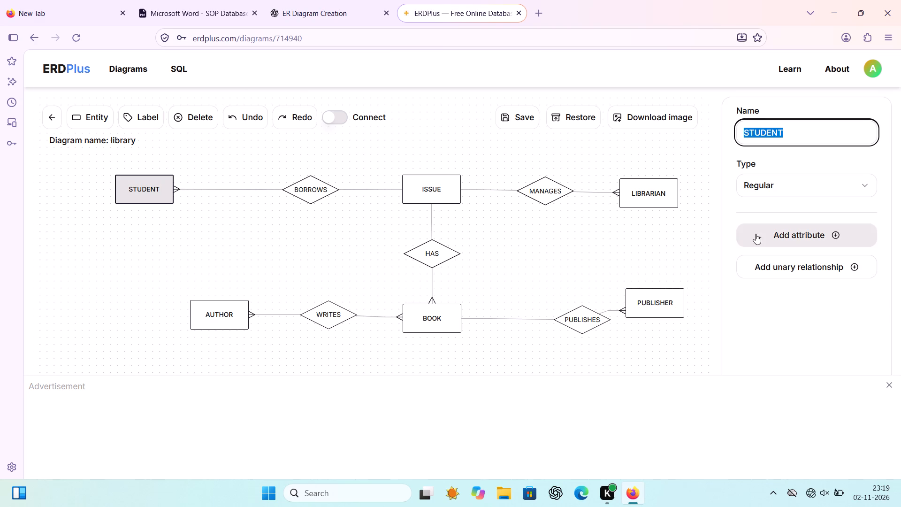
pyautogui.click(764, 236)
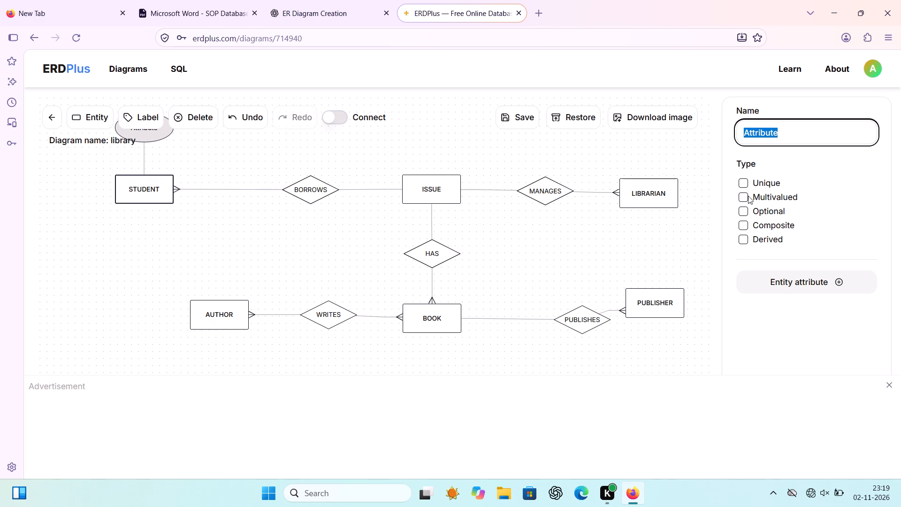
pyautogui.click(743, 179)
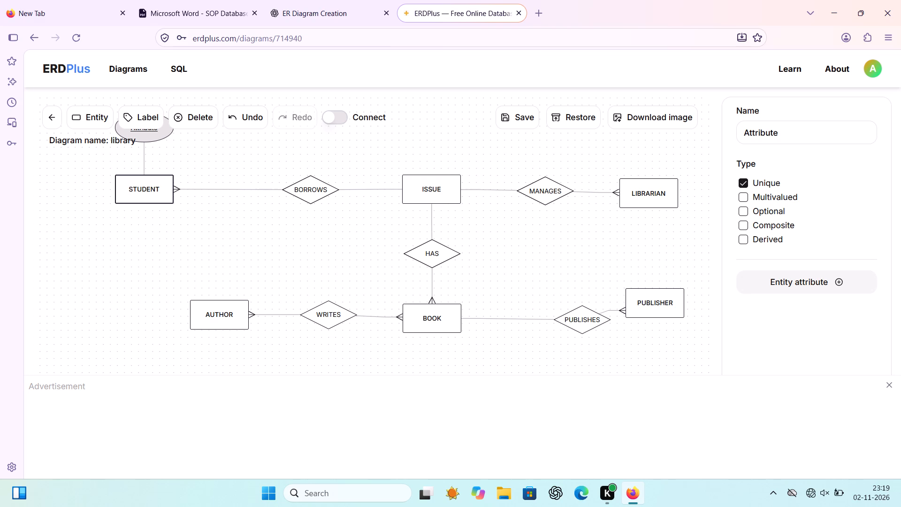
pyautogui.write('STUDE')
pyautogui.click(799, 133)
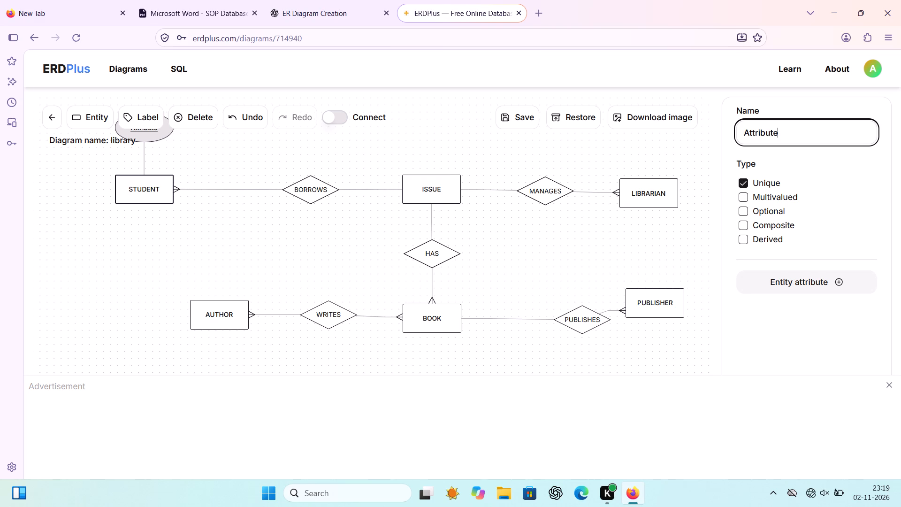
pyautogui.press('BackSpace')
pyautogui.press('BackSpace')
pyautogui.press('BackSpace')
pyautogui.press('BackSpace')
pyautogui.press('BackSpace')
pyautogui.press('BackSpace')
pyautogui.press('BackSpace')
pyautogui.press('BackSpace')
pyautogui.press('BackSpace')
pyautogui.write('STUDEMT')
pyautogui.press('BackSpace')
pyautogui.press('BackSpace')
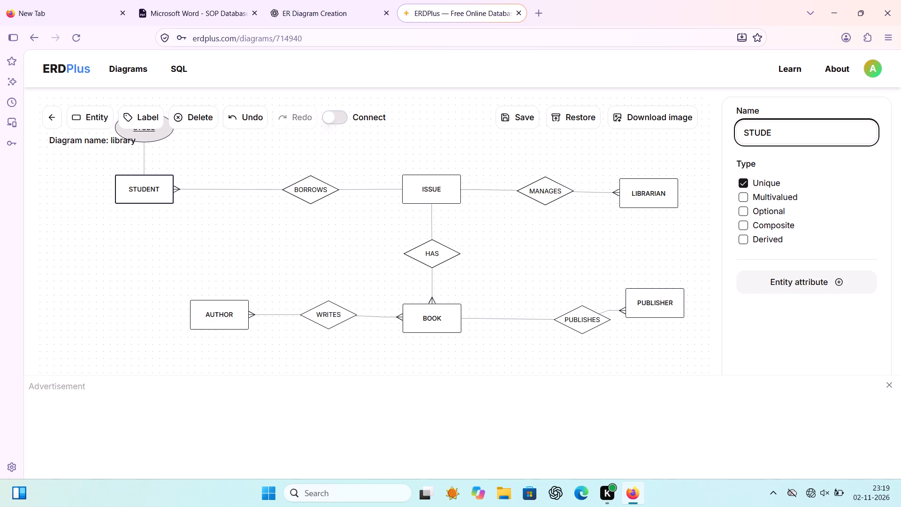
pyautogui.write('NTID')
# Add a second attribute to STUDENT, make it composite only, and name it NAME.
pyautogui.click(770, 279)
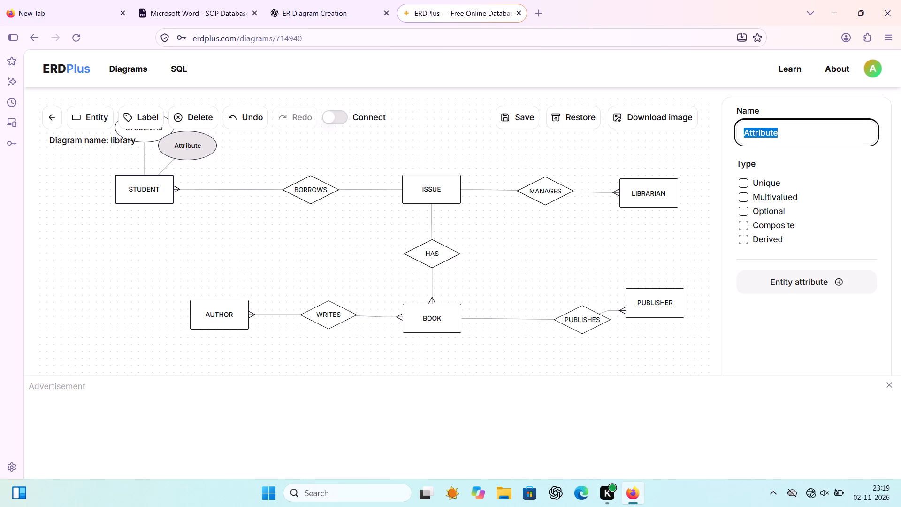
pyautogui.click(775, 200)
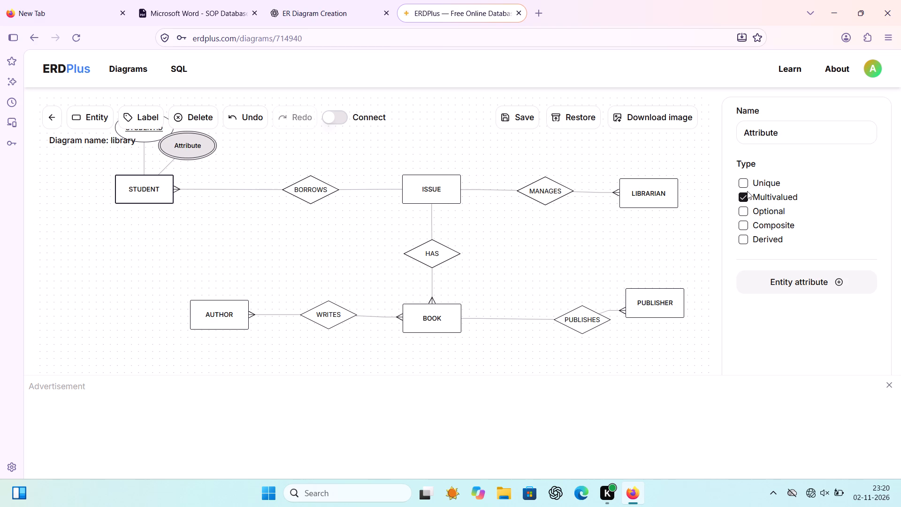
pyautogui.click(742, 224)
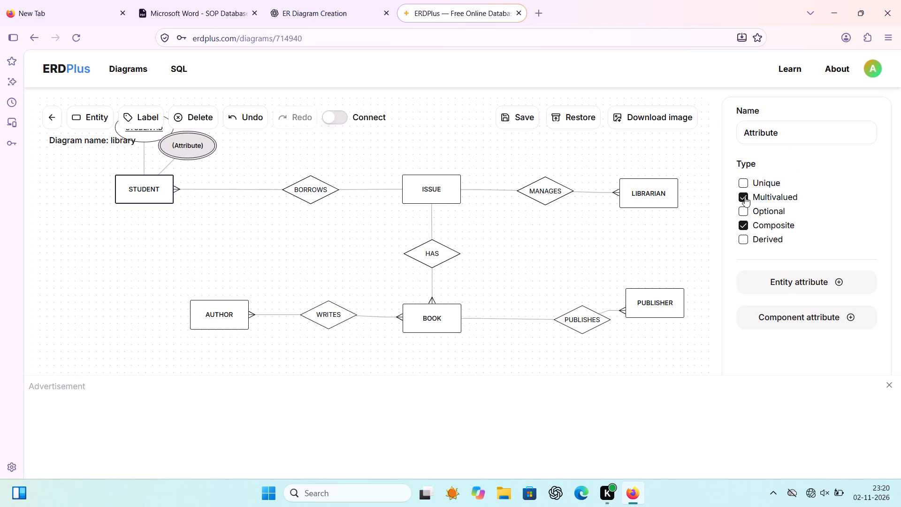
pyautogui.click(744, 193)
pyautogui.click(786, 131)
pyautogui.hotkey('ctrl', 'a')
pyautogui.press('BackSpace')
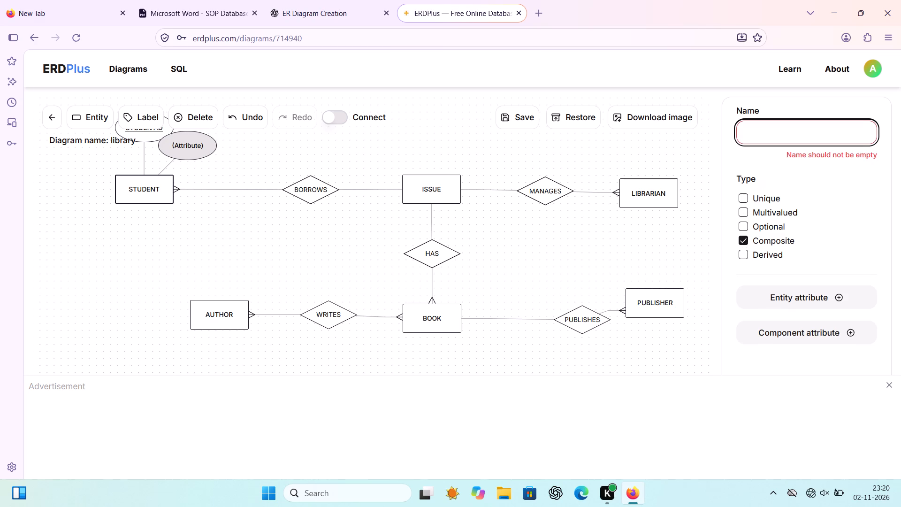
pyautogui.write('NAME')
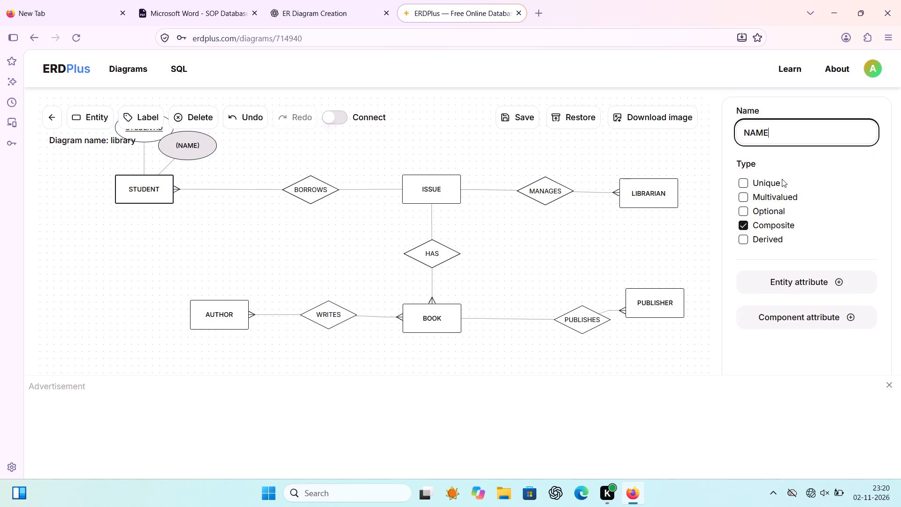
# Remove the composite type from STUDENT's NAME attribute.
pyautogui.click(743, 223)
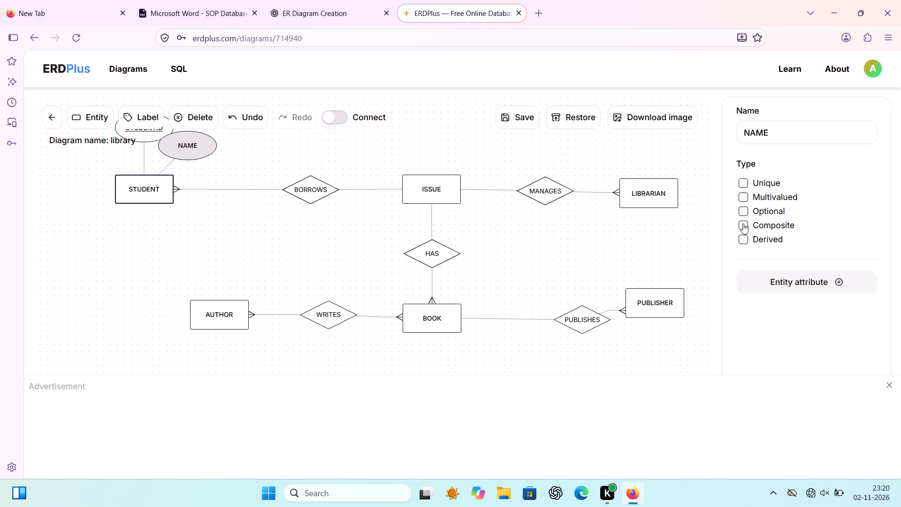
# Add a third attribute to STUDENT and place it directly below the entity.
pyautogui.click(773, 277)
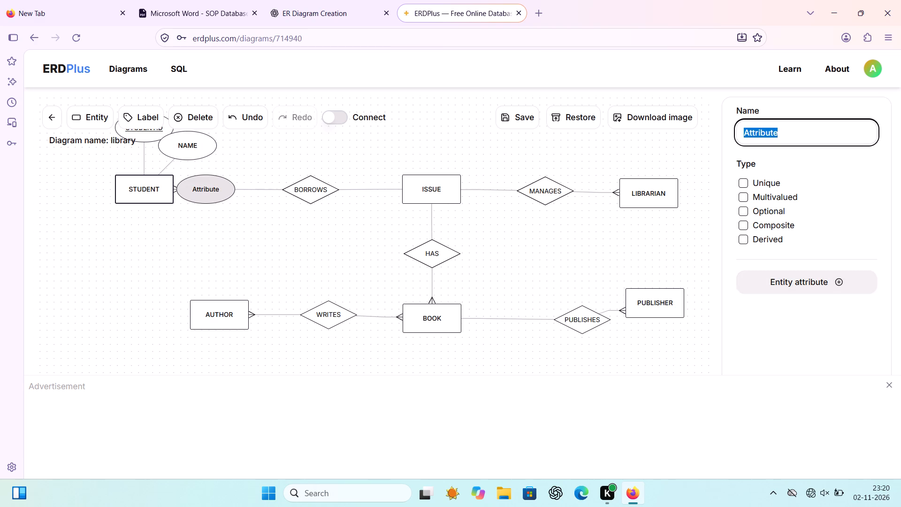
pyautogui.moveTo(215, 196); pyautogui.dragTo(116, 238)
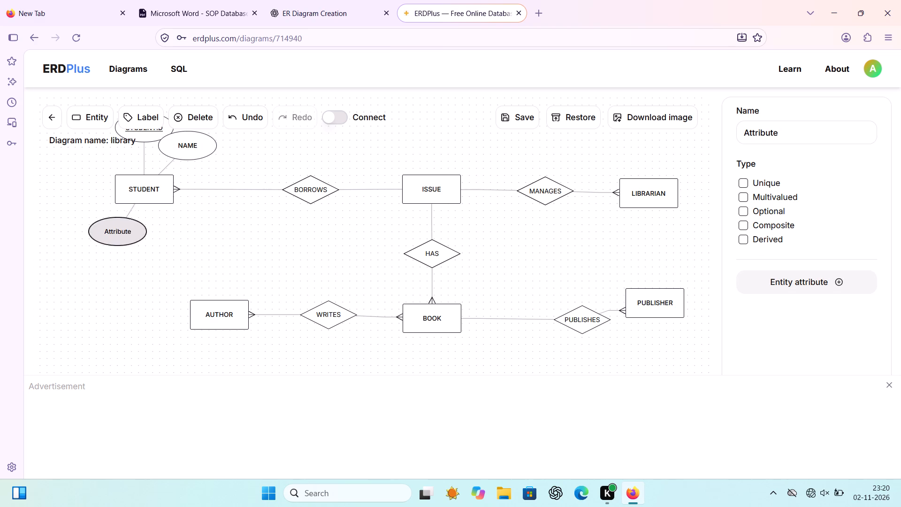
pyautogui.moveTo(116, 238); pyautogui.dragTo(152, 237)
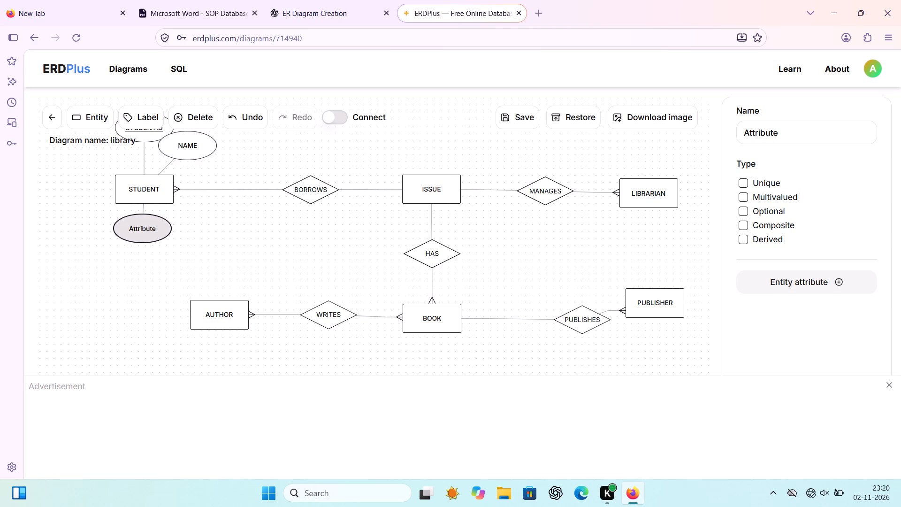
# Move the NAME attribute to the upper-left side of the STUDENT entity.
pyautogui.moveTo(191, 150); pyautogui.dragTo(142, 165)
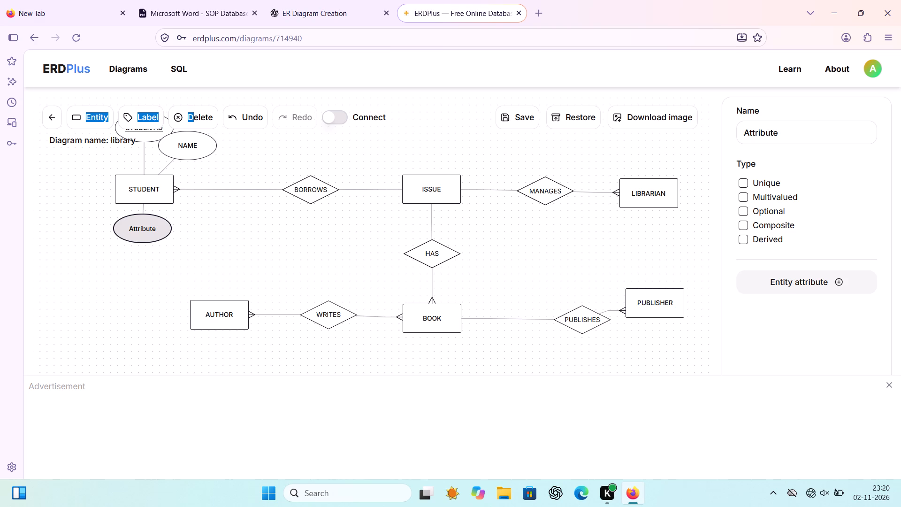
pyautogui.click(191, 145)
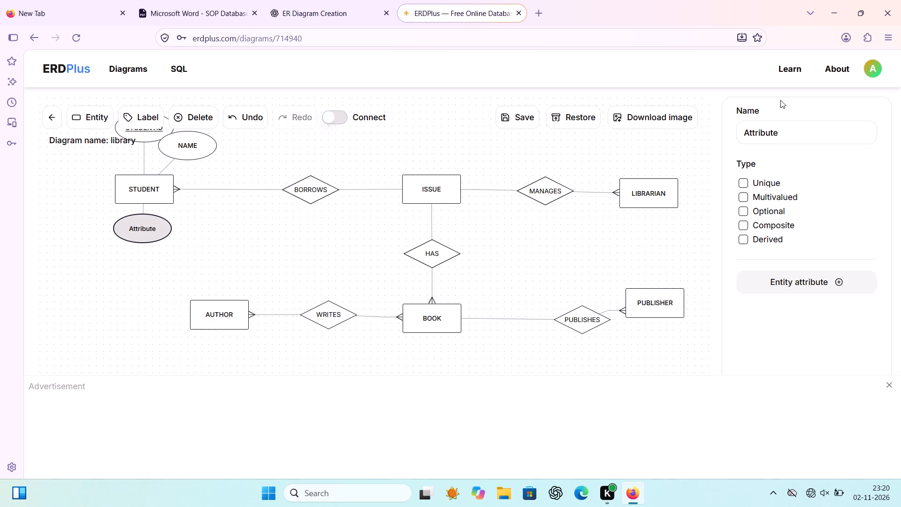
pyautogui.doubleClick(198, 145)
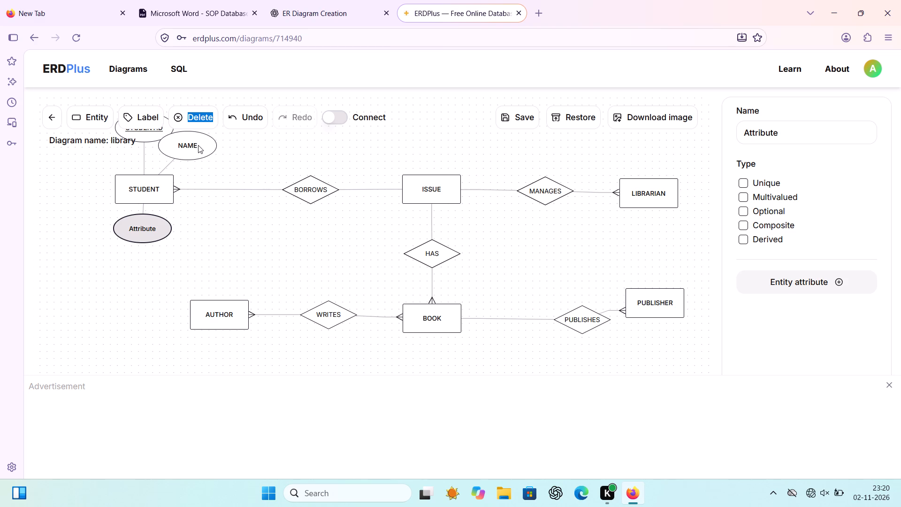
pyautogui.doubleClick(198, 145)
pyautogui.moveTo(206, 154); pyautogui.dragTo(94, 162)
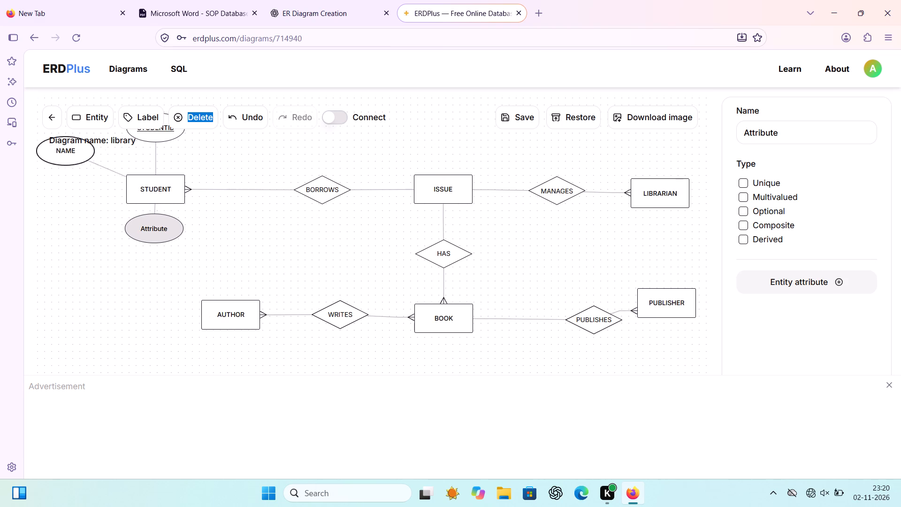
pyautogui.moveTo(94, 162); pyautogui.dragTo(122, 161)
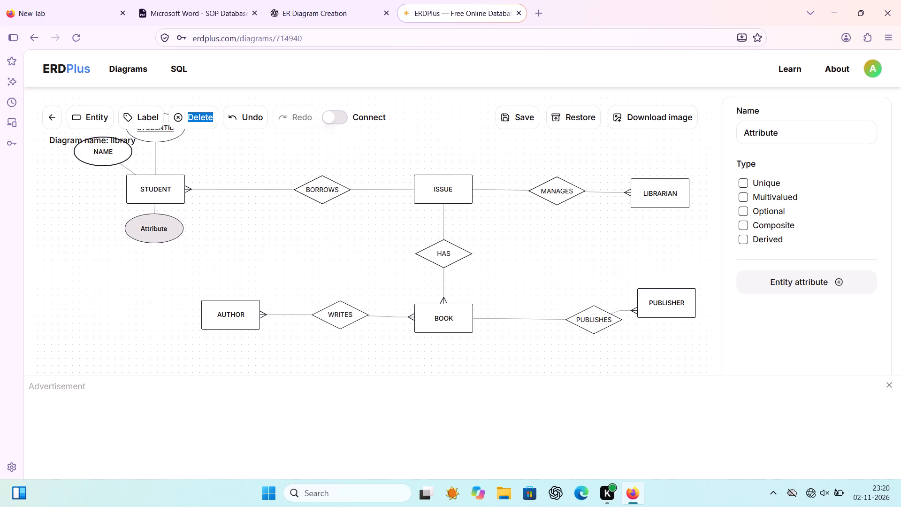
pyautogui.moveTo(122, 161); pyautogui.dragTo(123, 161)
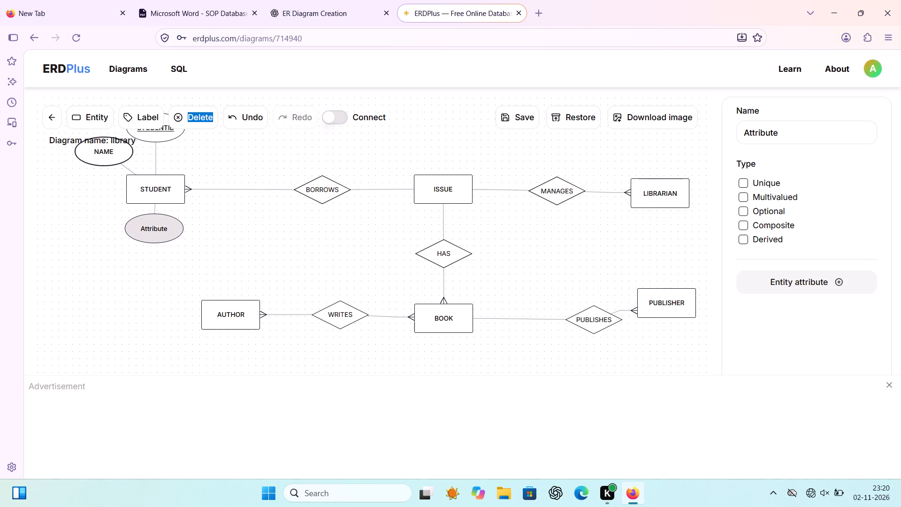
# Rename the new attribute below STUDENT as DEPARTMENT.
pyautogui.click(174, 228)
pyautogui.click(779, 127)
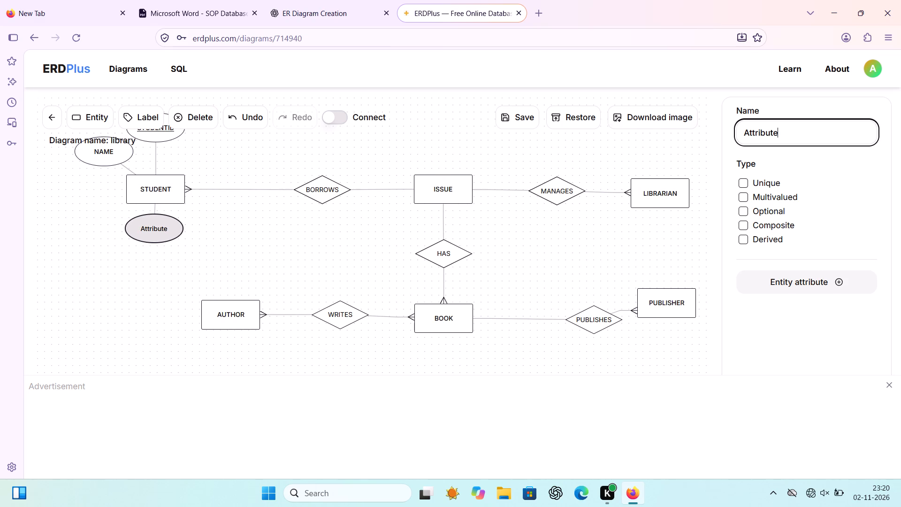
pyautogui.hotkey('ctrl', 'a')
pyautogui.press('BackSpace')
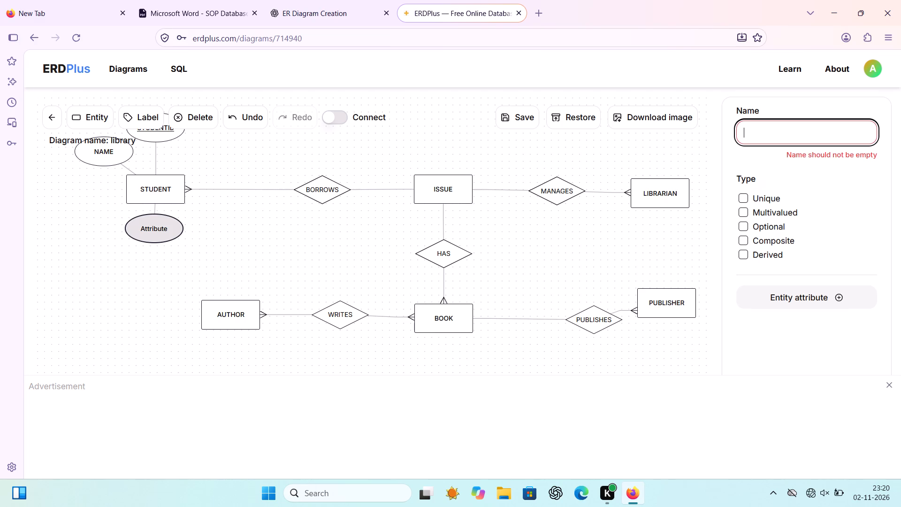
pyautogui.write('PE')
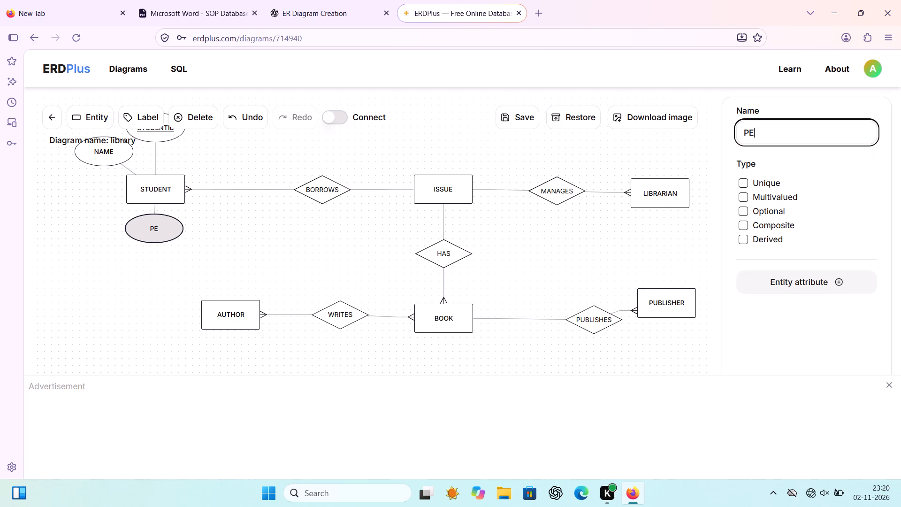
pyautogui.press('BackSpace')
pyautogui.press('BackSpace')
pyautogui.press('d')
pyautogui.write('EPSRTME')
pyautogui.press('BackSpace')
pyautogui.press('BackSpace')
pyautogui.press('BackSpace')
pyautogui.press('BackSpace')
pyautogui.press('BackSpace')
pyautogui.write('AR')
pyautogui.write('TMENT')
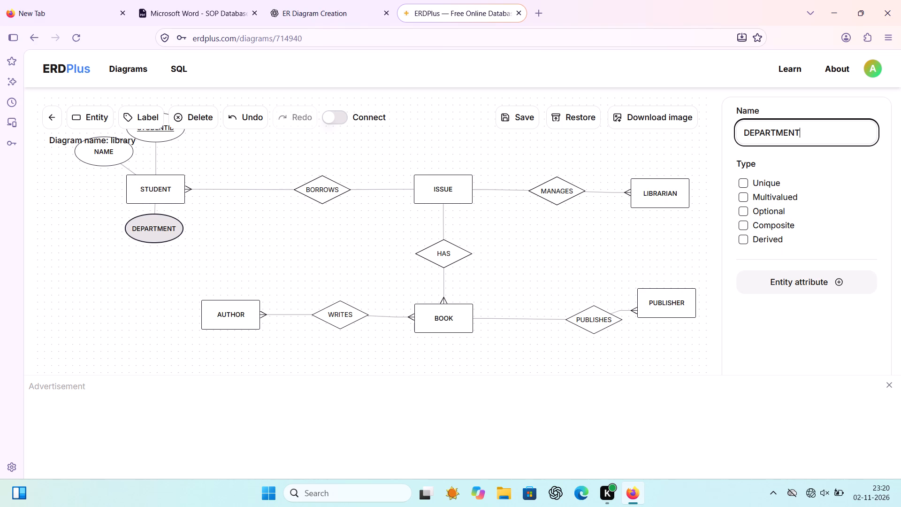
# Add a fourth attribute to STUDENT, place it at the entity's lower left beside DEPARTMENT, and name it PHONE.
pyautogui.click(809, 290)
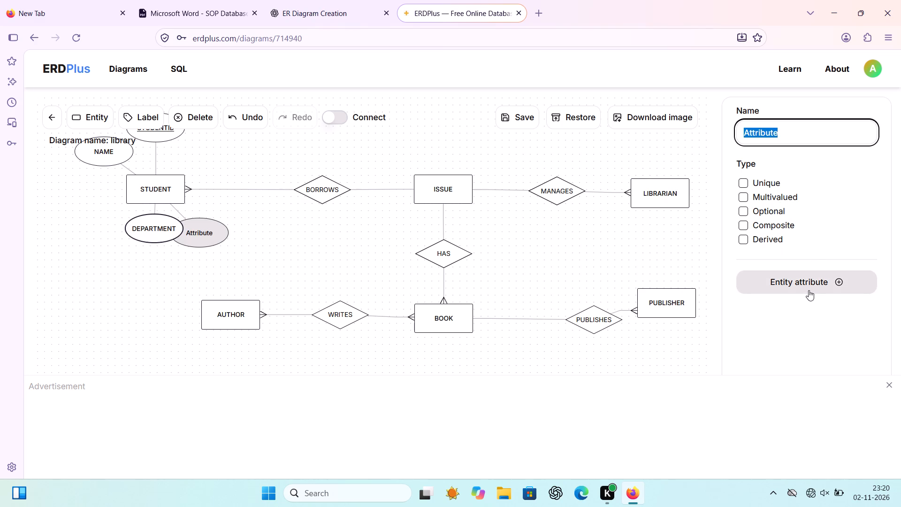
pyautogui.moveTo(208, 234); pyautogui.dragTo(127, 223)
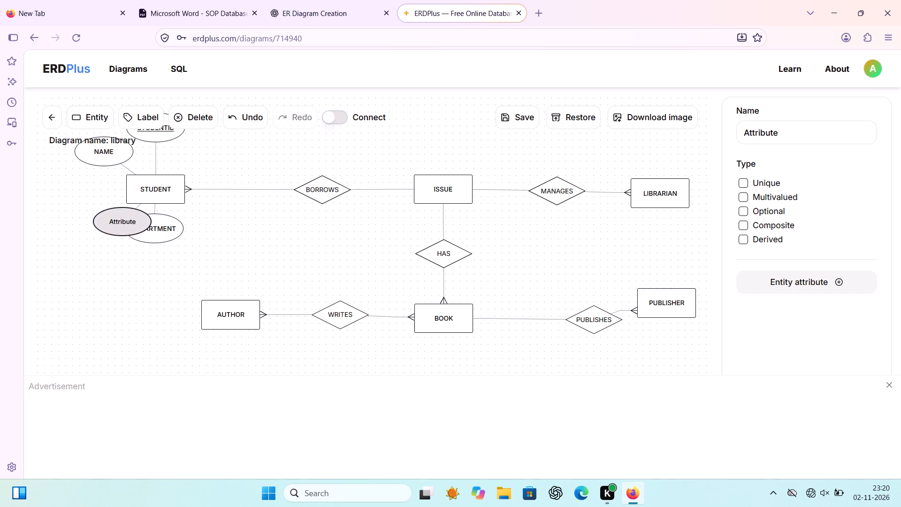
pyautogui.moveTo(127, 223); pyautogui.dragTo(121, 215)
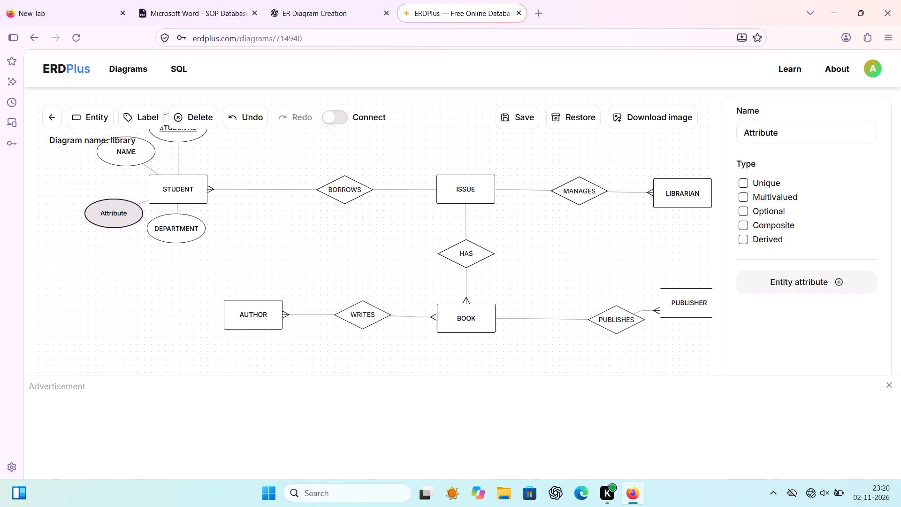
pyautogui.moveTo(121, 215); pyautogui.dragTo(120, 216)
pyautogui.click(120, 216)
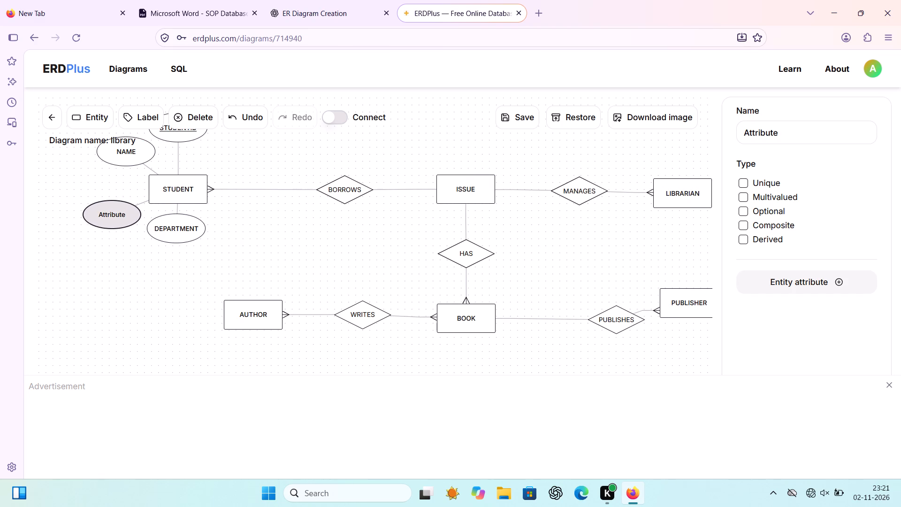
pyautogui.click(801, 133)
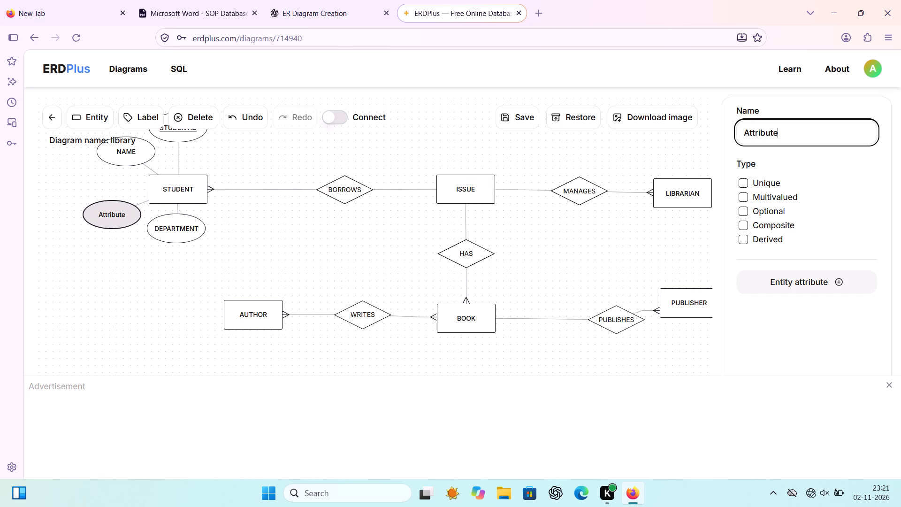
pyautogui.hotkey('ctrl', 'a')
pyautogui.press('BackSpace')
pyautogui.write('PHONE')
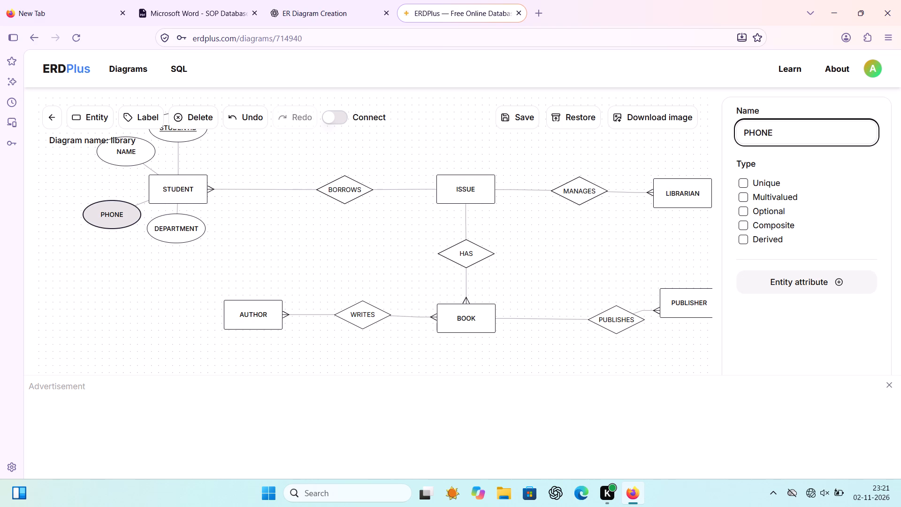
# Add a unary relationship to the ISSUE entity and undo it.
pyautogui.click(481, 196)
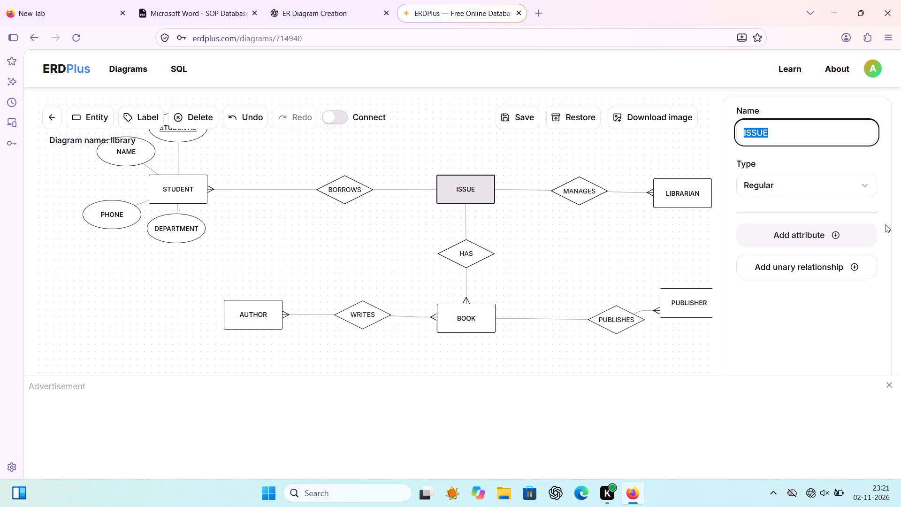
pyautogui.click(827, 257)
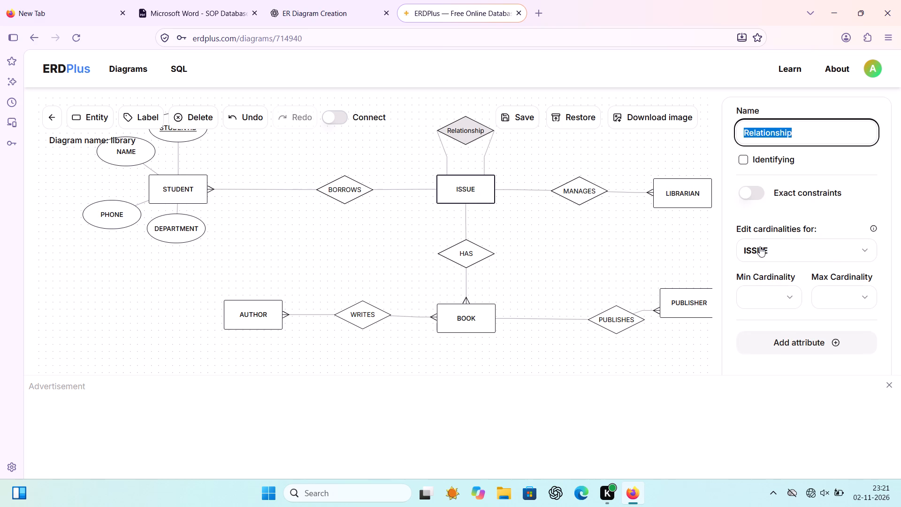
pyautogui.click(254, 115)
# Select the ISSUE entity.
pyautogui.click(479, 196)
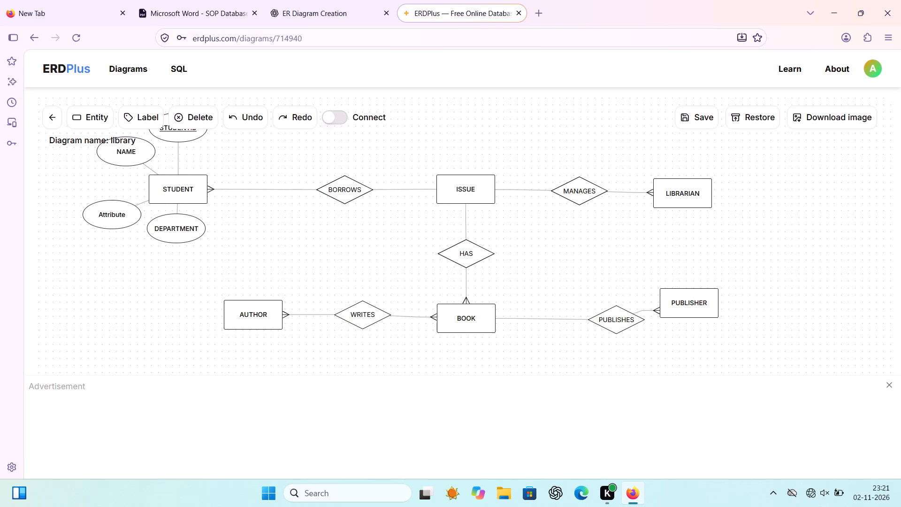
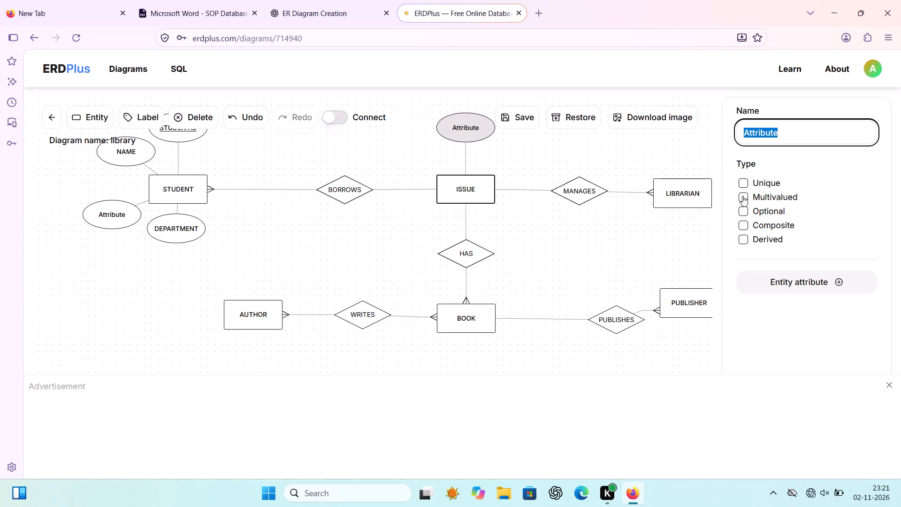
# Mark the new attribute above ISSUE as unique and name it ISSUE ID.
pyautogui.click(749, 182)
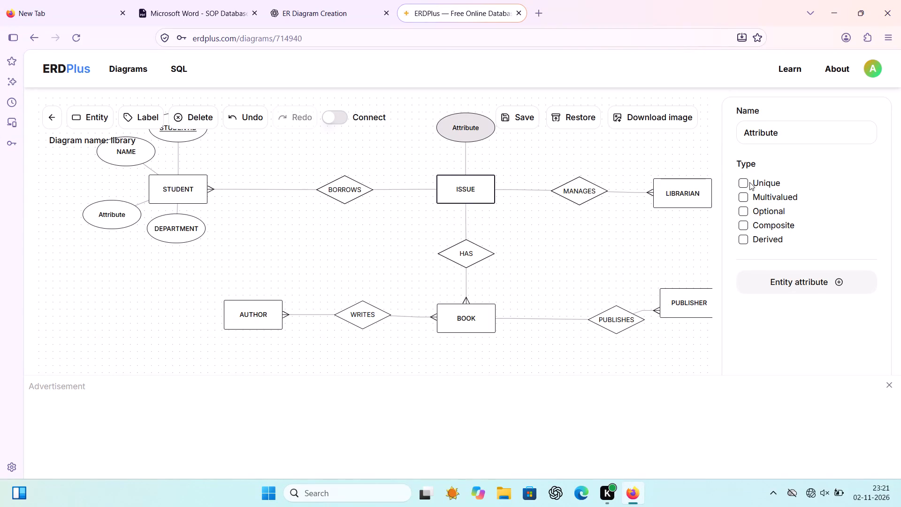
pyautogui.click(746, 182)
pyautogui.click(795, 134)
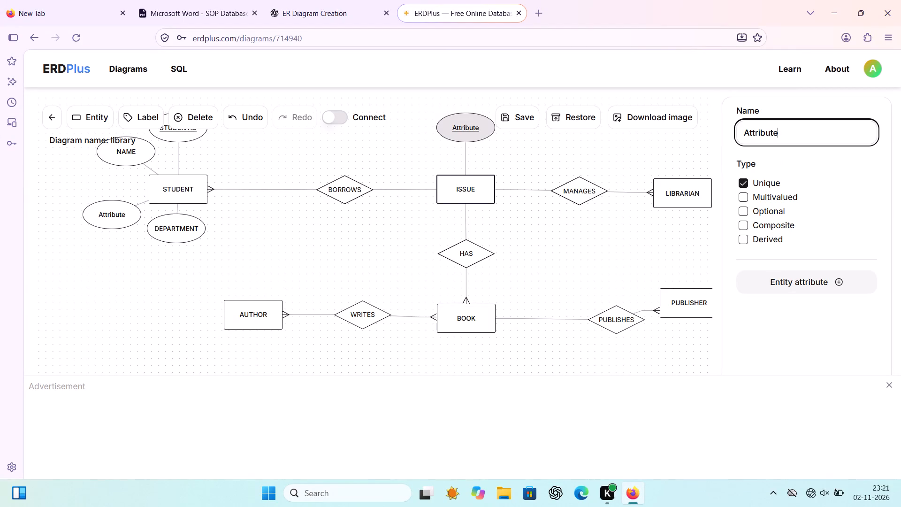
pyautogui.hotkey('ctrl', 'a')
pyautogui.press('BackSpace')
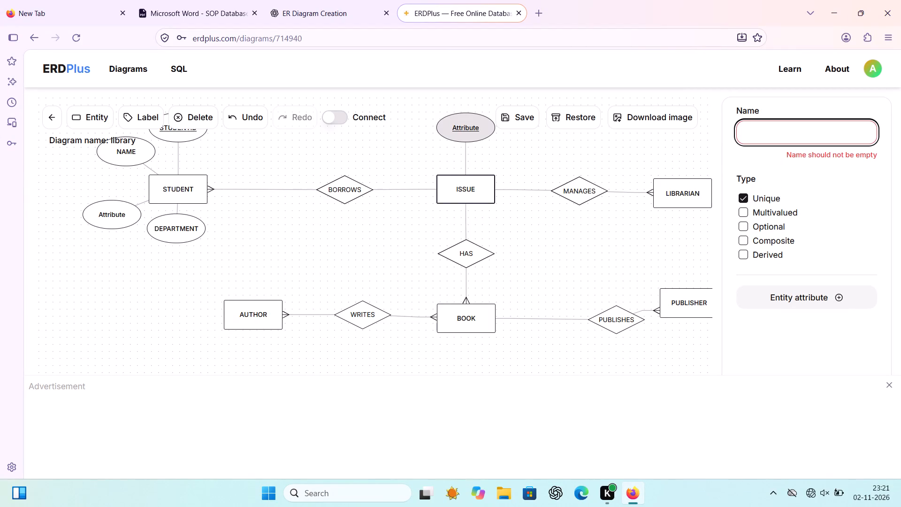
pyautogui.write('ISSUE UF')
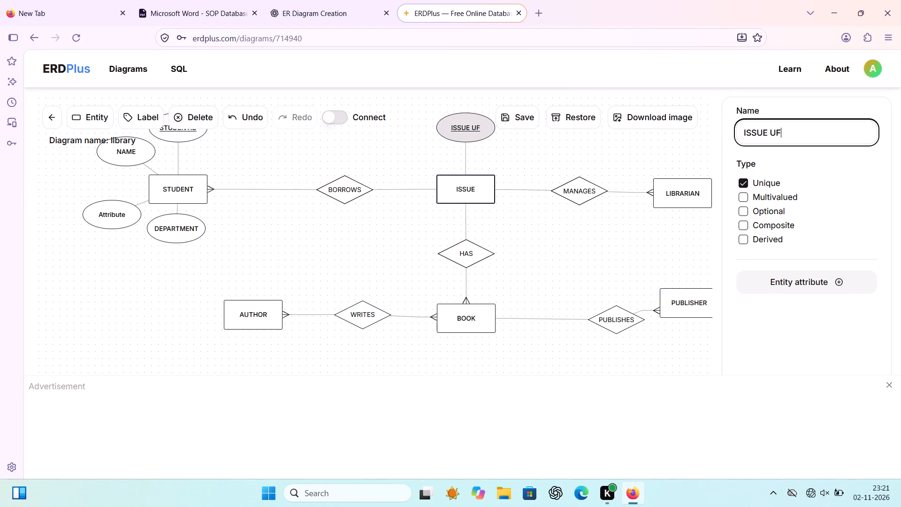
pyautogui.press('BackSpace')
pyautogui.press('BackSpace')
pyautogui.write('ID')
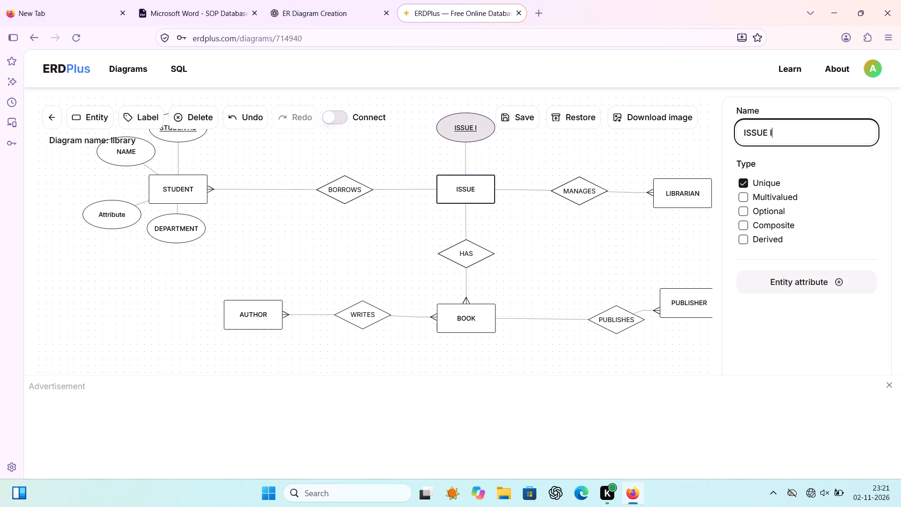
# Add a second attribute to ISSUE and name it ISSUE_DATE.
pyautogui.click(813, 286)
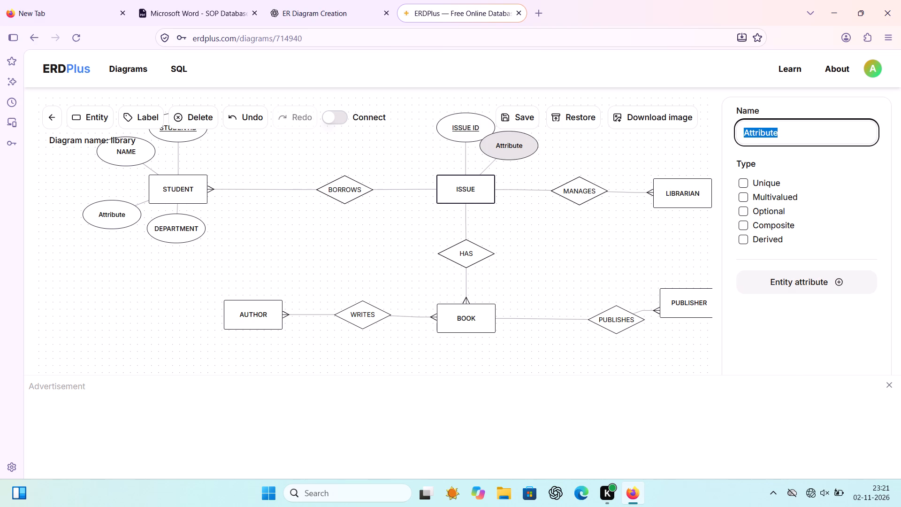
pyautogui.press('BackSpace')
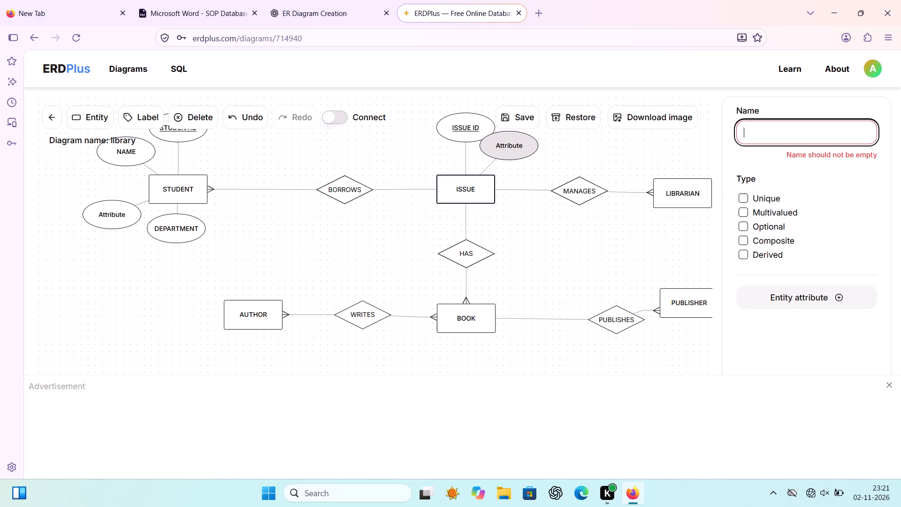
pyautogui.write('ISSUE')
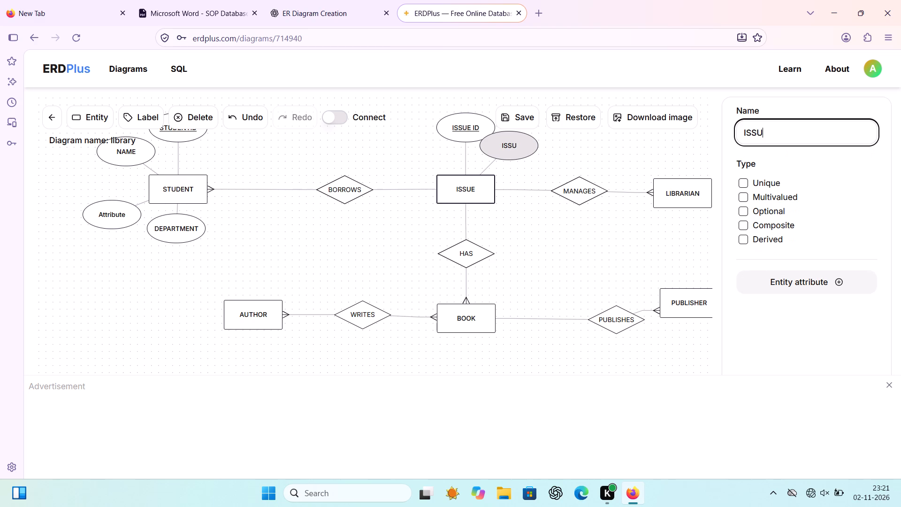
pyautogui.hotkey('shift', '_')
pyautogui.write('DATE')
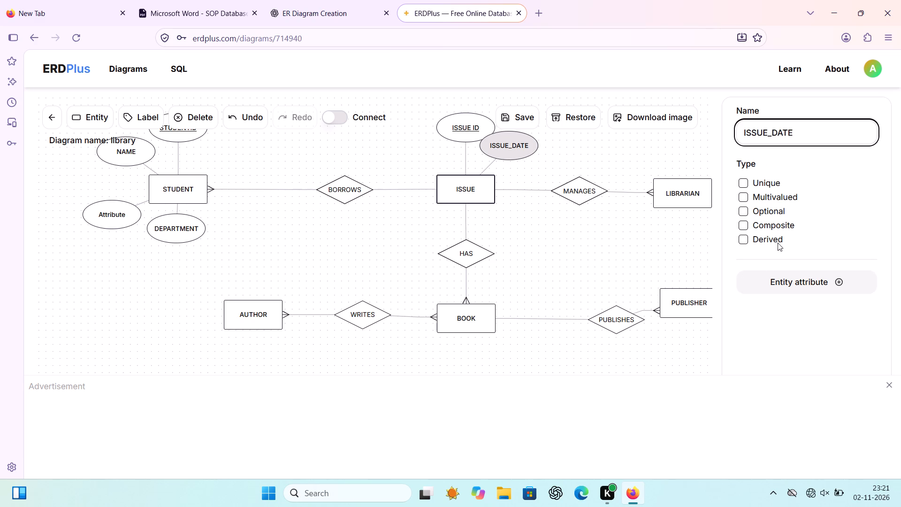
# Add a third attribute to ISSUE, place it at the entity's upper left beside ISSUE ID, and name it RETURN_DATE.
pyautogui.click(792, 285)
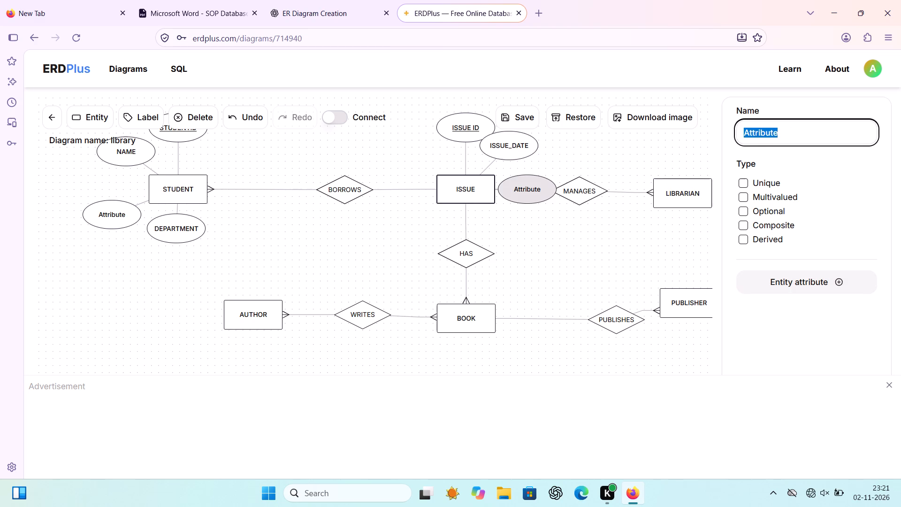
pyautogui.moveTo(531, 190); pyautogui.dragTo(414, 139)
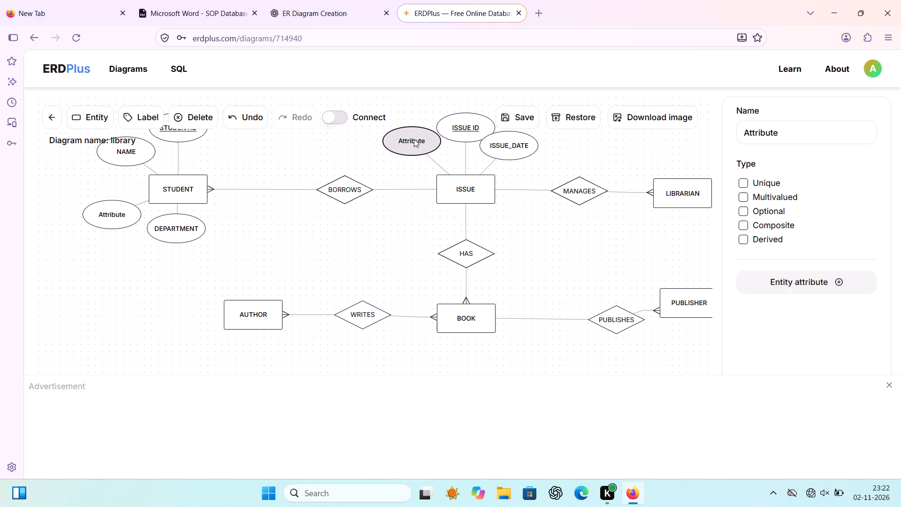
pyautogui.moveTo(414, 139); pyautogui.dragTo(412, 135)
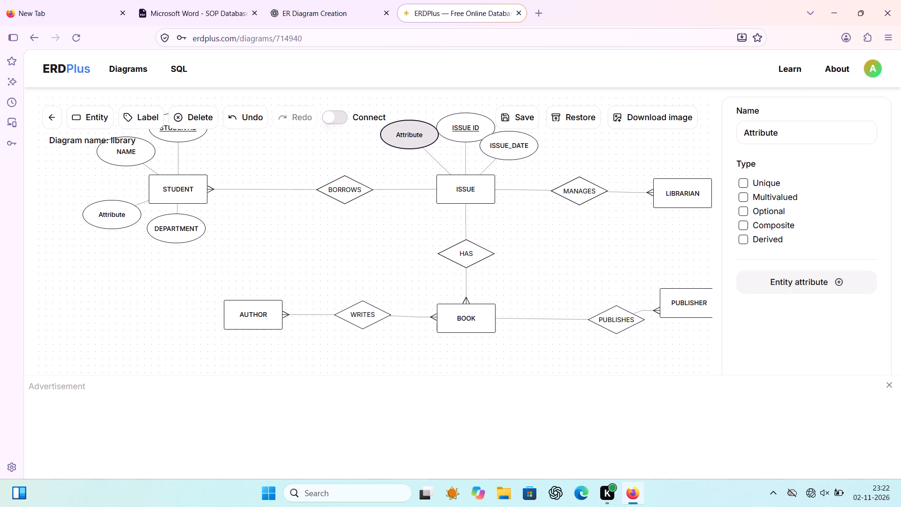
pyautogui.click(798, 134)
pyautogui.hotkey('ctrl', 'a')
pyautogui.press('BackSpace')
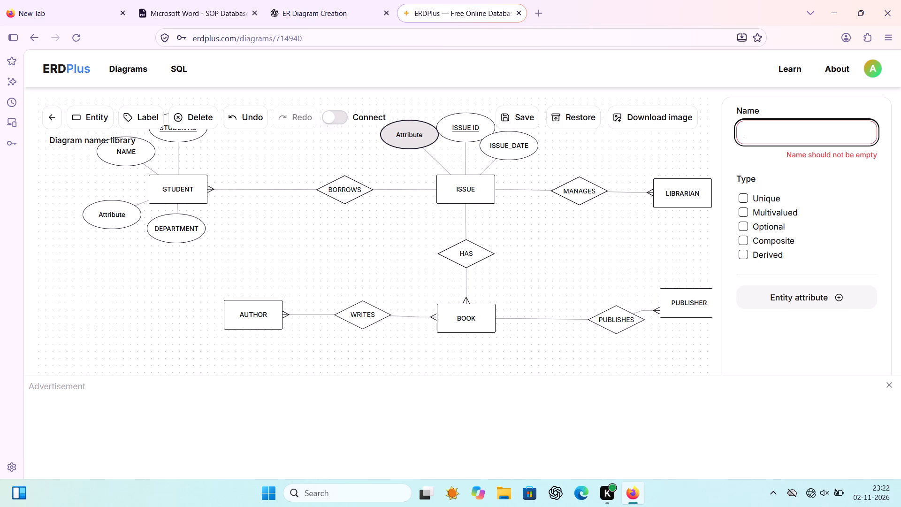
pyautogui.write('RE')
pyautogui.press('t')
pyautogui.write('URN')
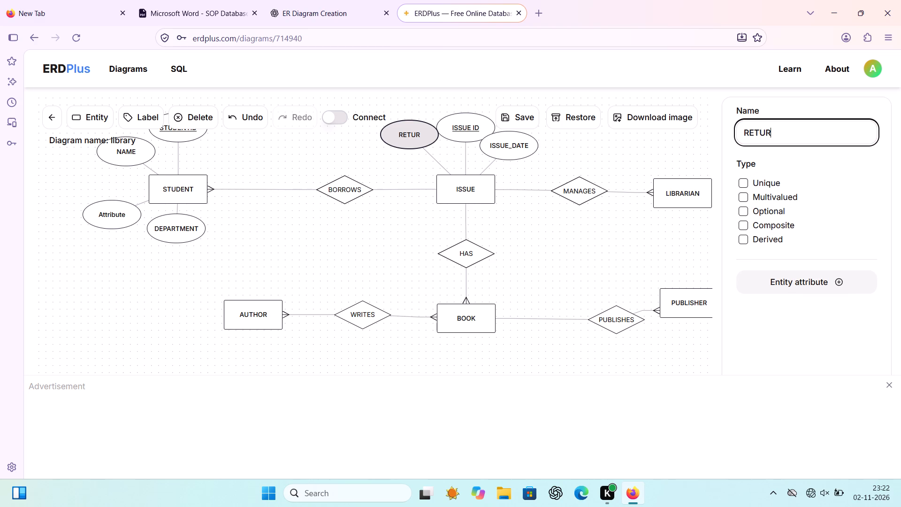
pyautogui.write('_DATE')
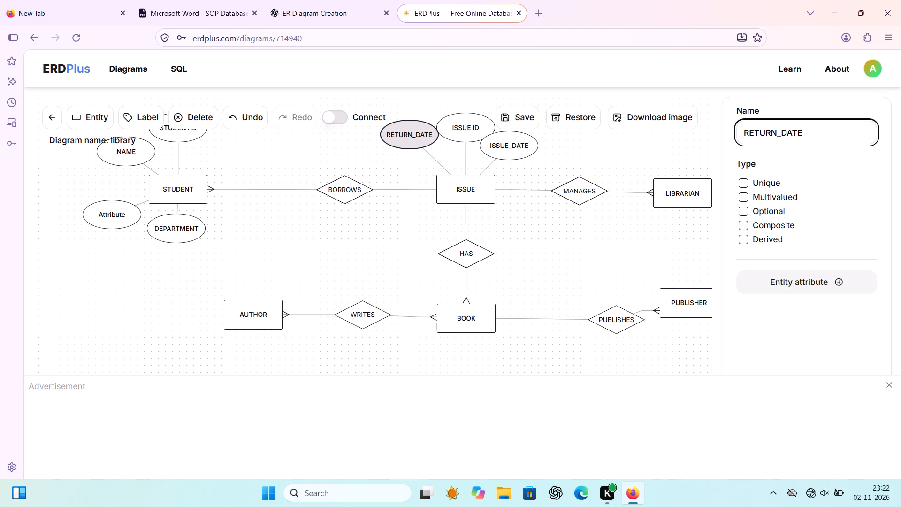
# Move the PUBLISHES relationship closer to BOOK, level with that entity.
pyautogui.click(619, 323)
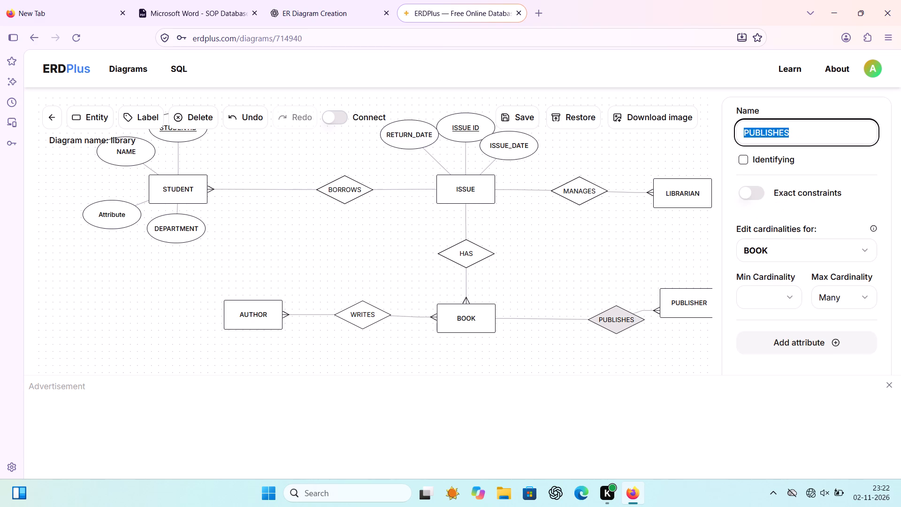
pyautogui.moveTo(619, 323); pyautogui.dragTo(573, 324)
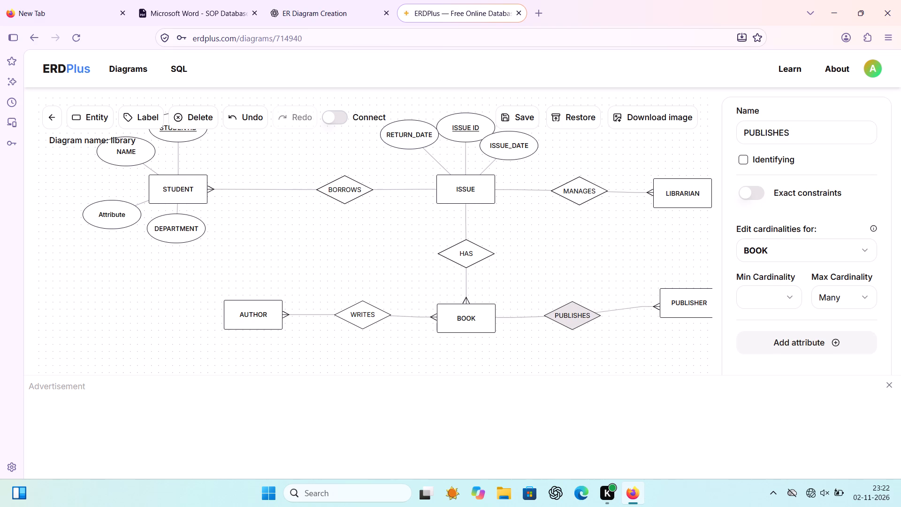
pyautogui.moveTo(573, 324); pyautogui.dragTo(573, 323)
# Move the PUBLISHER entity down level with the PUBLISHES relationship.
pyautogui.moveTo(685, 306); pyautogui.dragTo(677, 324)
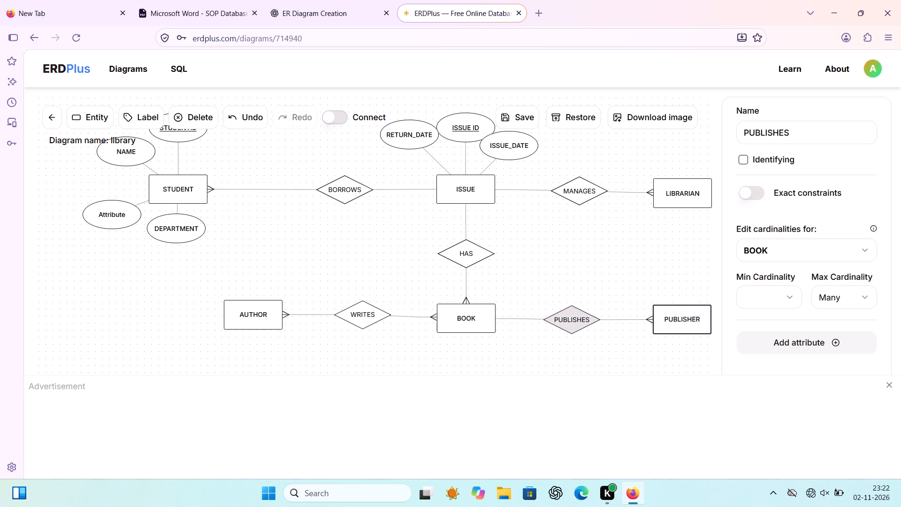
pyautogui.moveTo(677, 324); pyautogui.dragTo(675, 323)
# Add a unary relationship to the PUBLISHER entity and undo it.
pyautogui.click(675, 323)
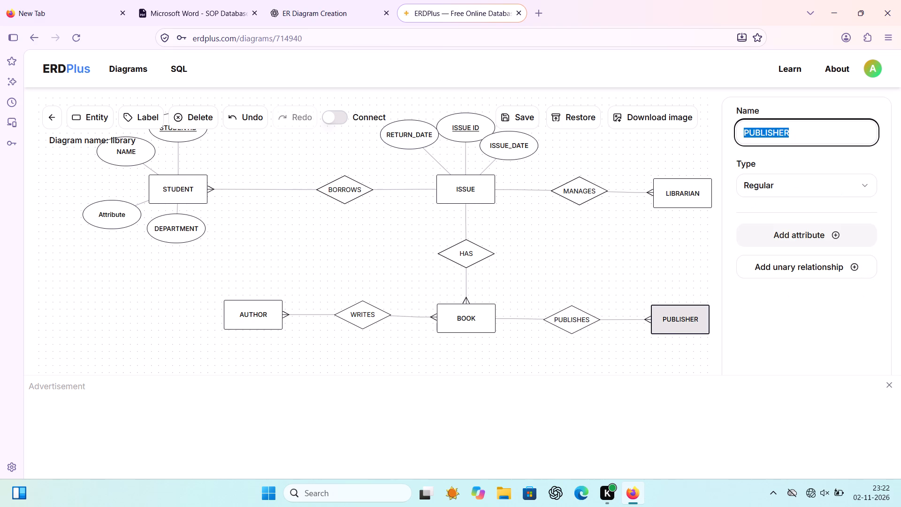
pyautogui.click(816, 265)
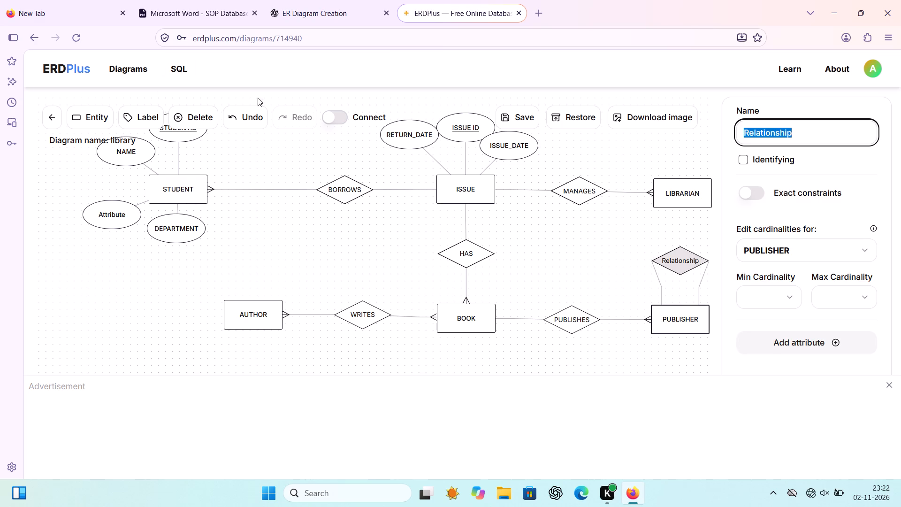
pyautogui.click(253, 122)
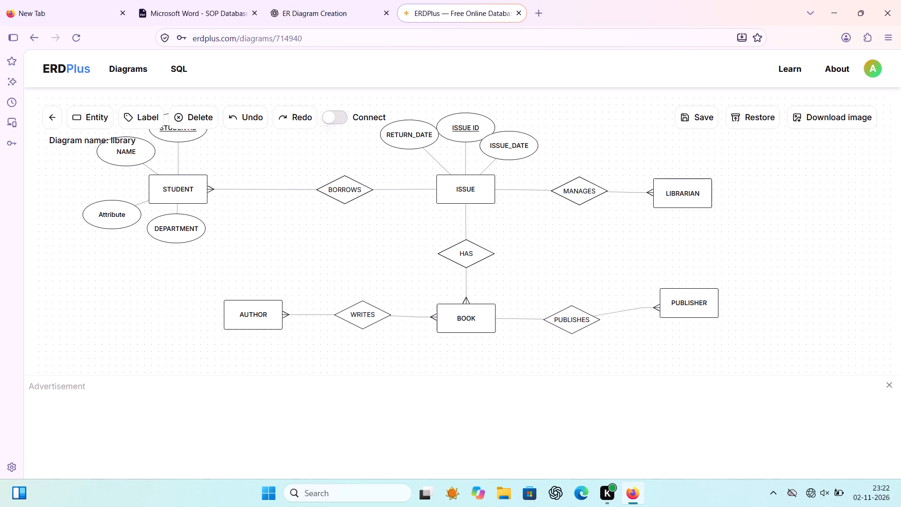
# Lower the PUBLISHER entity so that it lines up with the PUBLISHES relationship.
pyautogui.moveTo(702, 308); pyautogui.dragTo(703, 325)
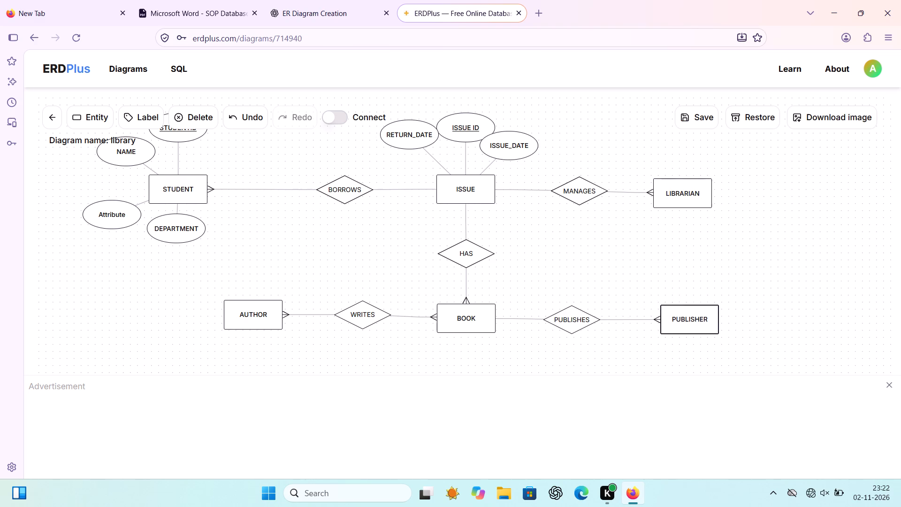
pyautogui.moveTo(703, 325); pyautogui.dragTo(703, 327)
# Add a unique attribute to PUBLISHER, place it at the entity's upper left, and name it PUBLISHER_ID.
pyautogui.click(703, 327)
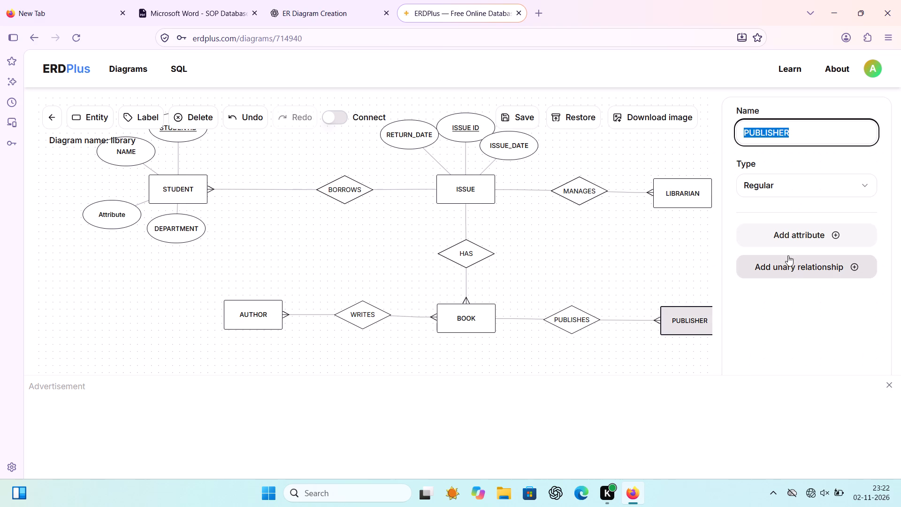
pyautogui.click(787, 232)
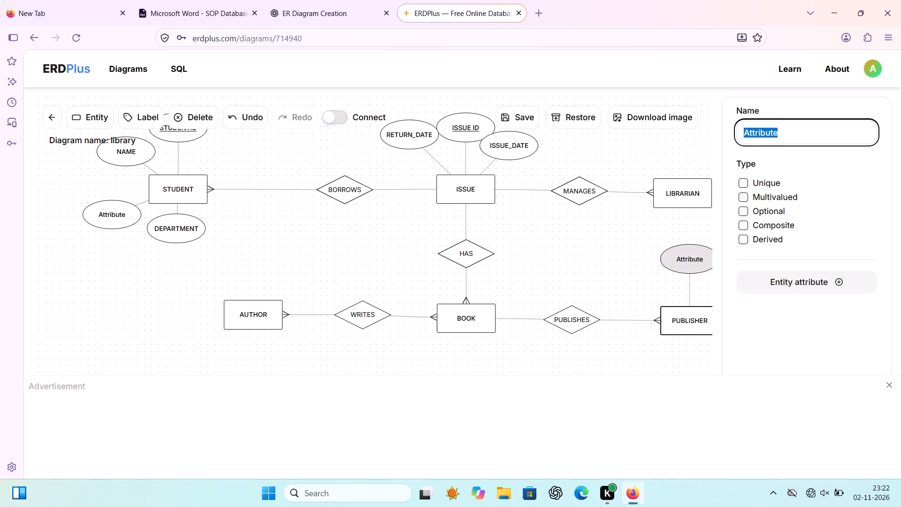
pyautogui.moveTo(687, 261); pyautogui.dragTo(636, 263)
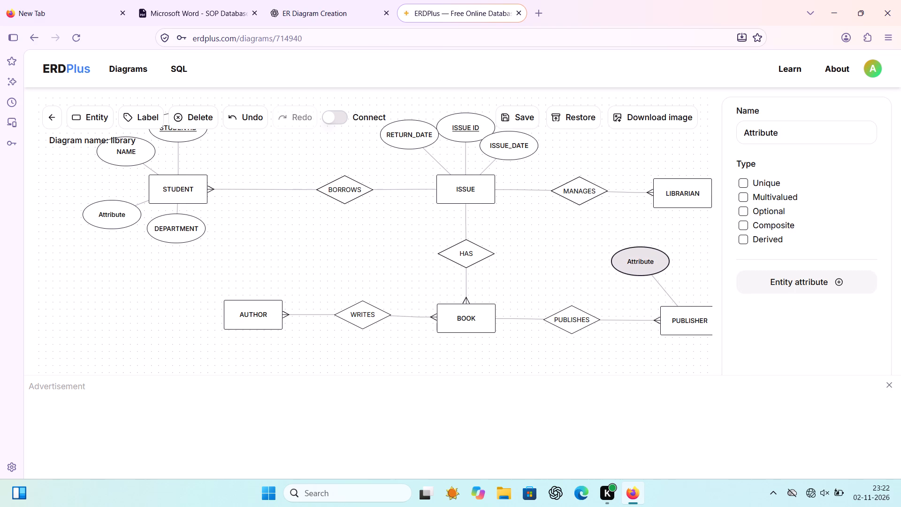
pyautogui.click(797, 138)
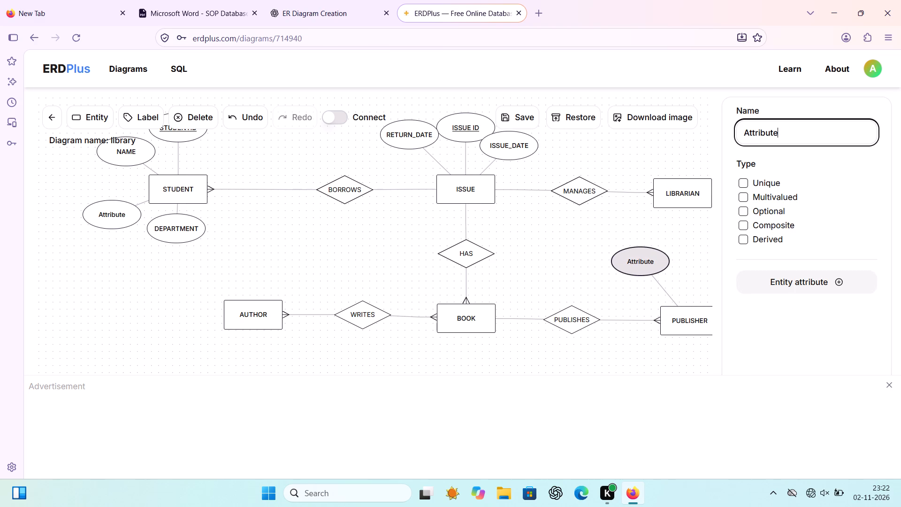
pyautogui.hotkey('ctrl', 'a')
pyautogui.press('BackSpace')
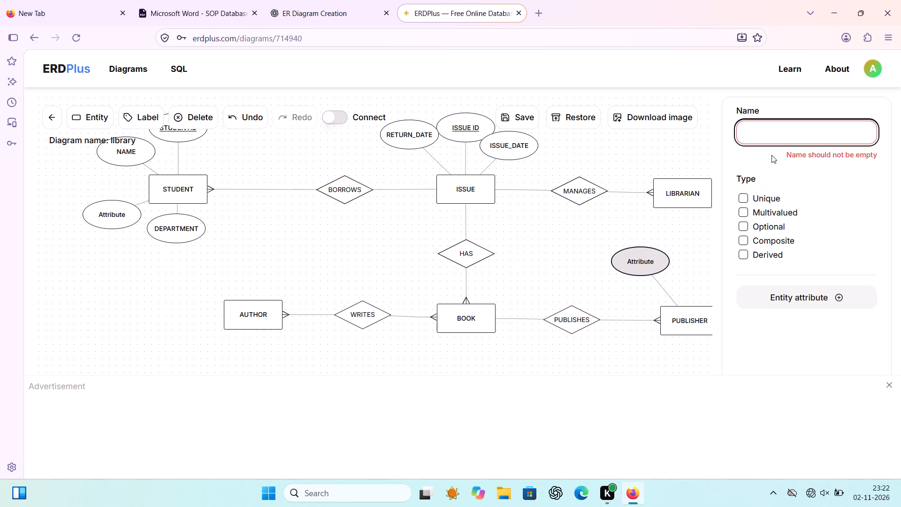
pyautogui.click(762, 193)
pyautogui.doubleClick(762, 201)
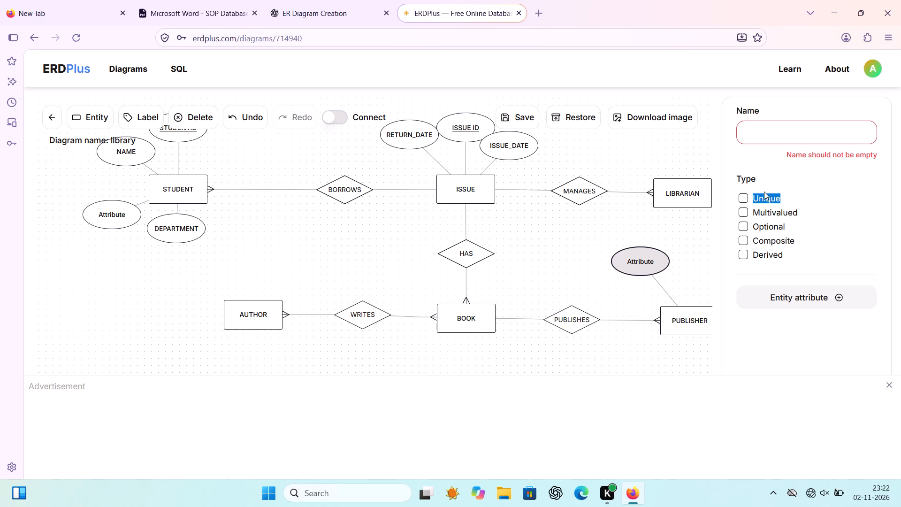
pyautogui.click(765, 197)
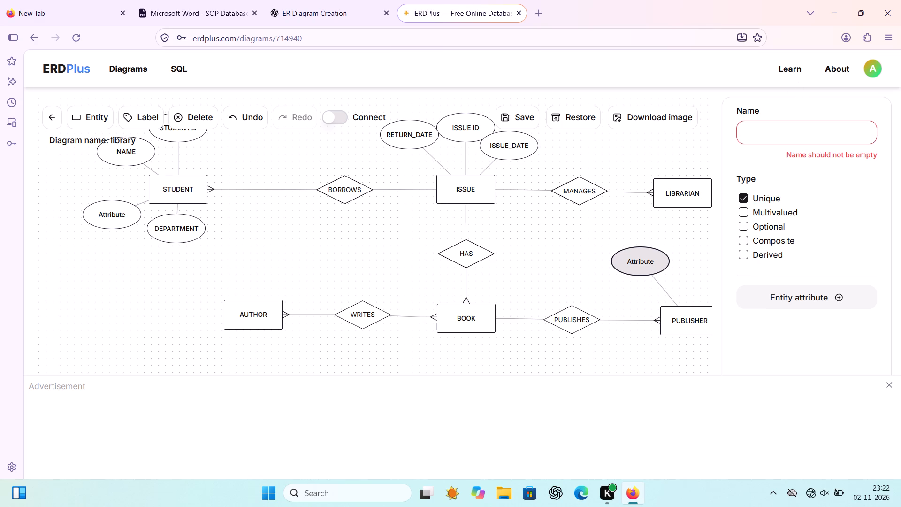
pyautogui.click(787, 131)
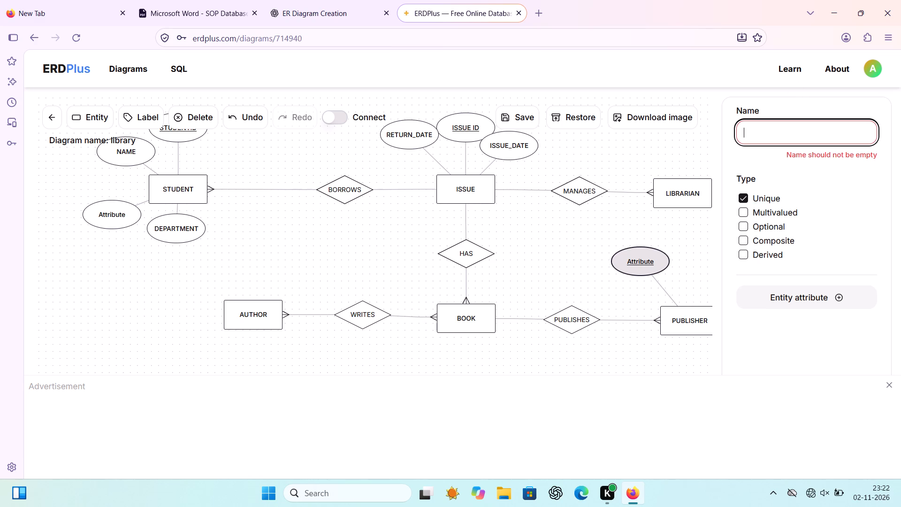
pyautogui.press('p')
pyautogui.write('UBLISHER')
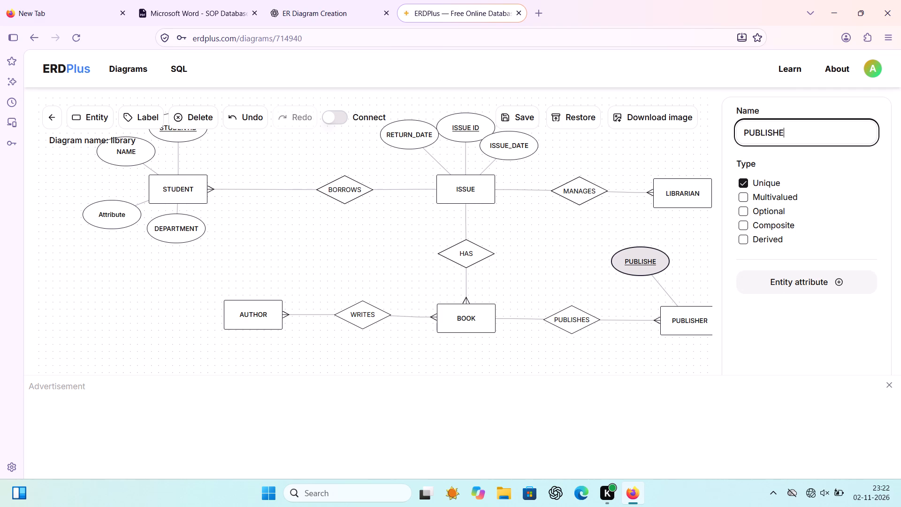
pyautogui.write('_ID')
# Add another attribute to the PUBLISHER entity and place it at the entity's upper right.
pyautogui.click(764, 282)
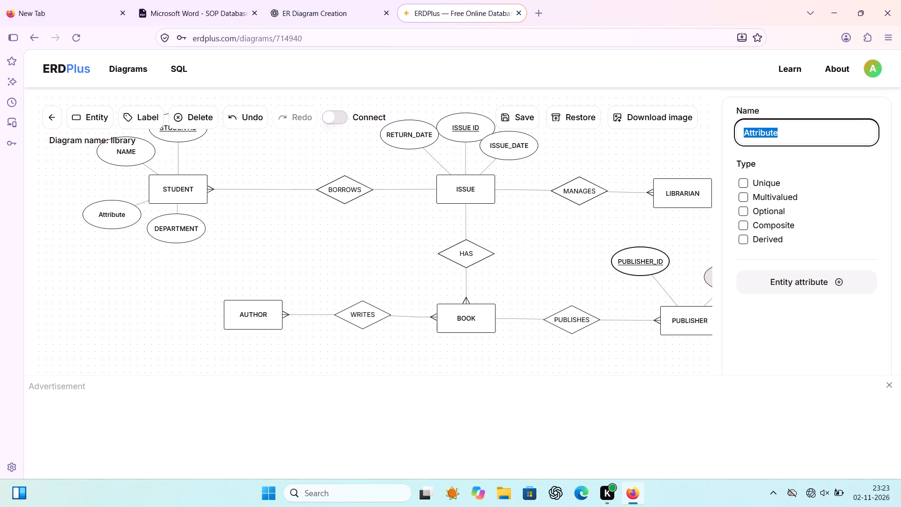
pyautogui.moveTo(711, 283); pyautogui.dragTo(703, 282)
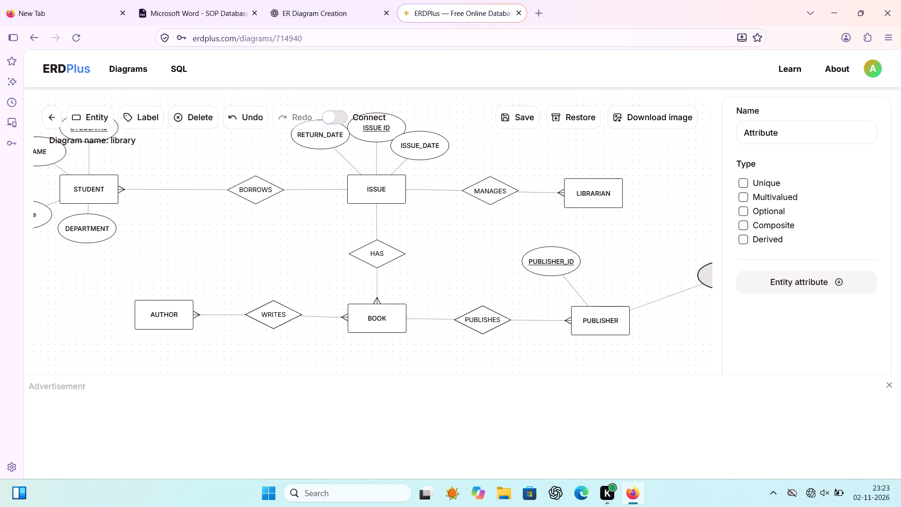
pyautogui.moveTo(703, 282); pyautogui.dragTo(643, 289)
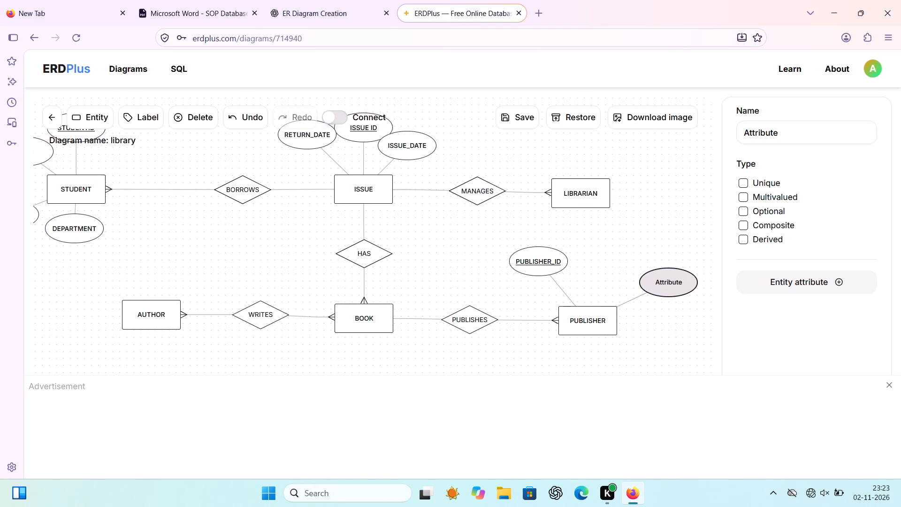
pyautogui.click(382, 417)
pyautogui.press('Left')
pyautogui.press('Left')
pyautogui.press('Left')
# Leave the editor for the diagram list and reopen the library diagram.
pyautogui.click(53, 121)
pyautogui.click(53, 121)
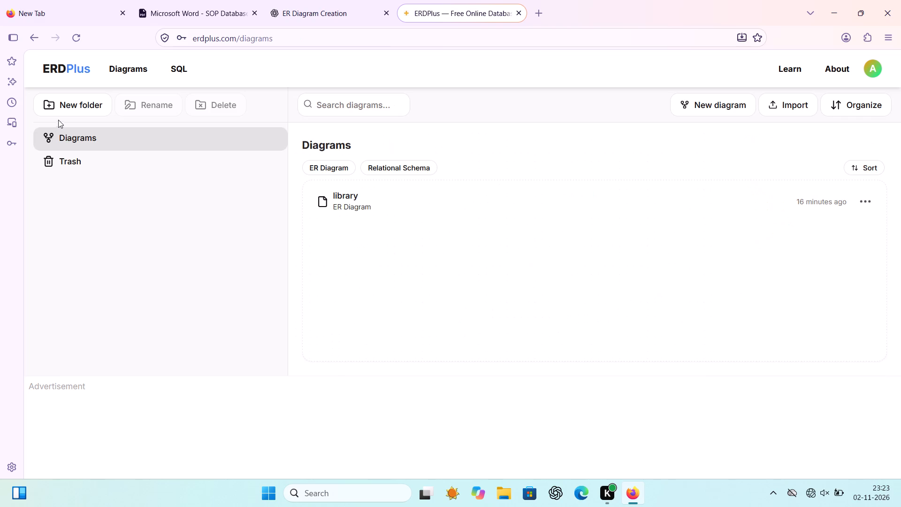
pyautogui.doubleClick(382, 191)
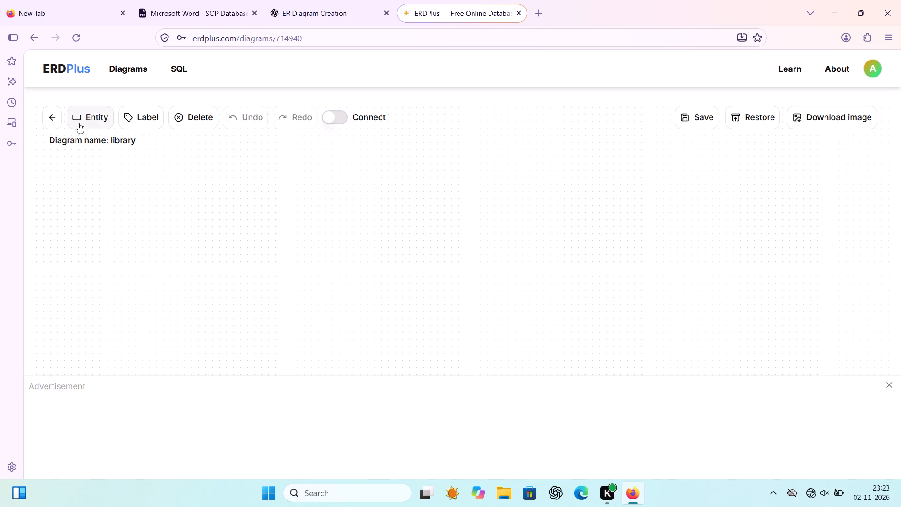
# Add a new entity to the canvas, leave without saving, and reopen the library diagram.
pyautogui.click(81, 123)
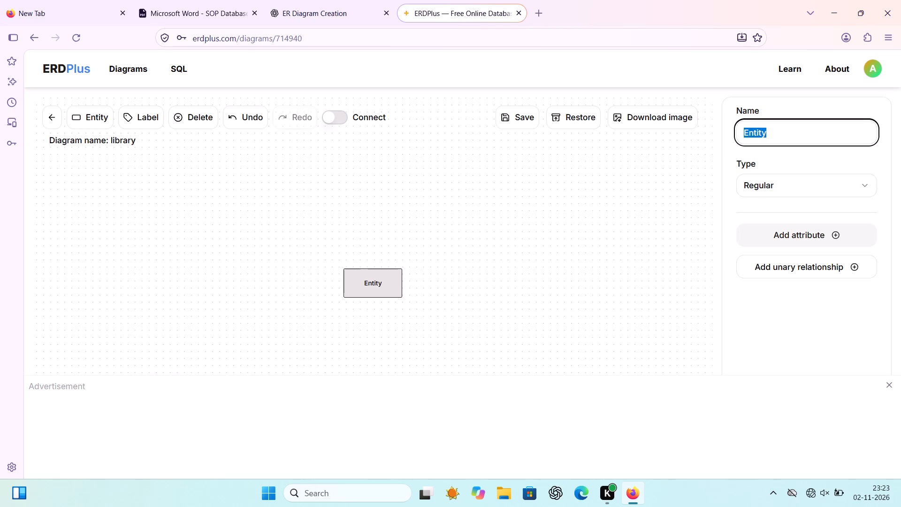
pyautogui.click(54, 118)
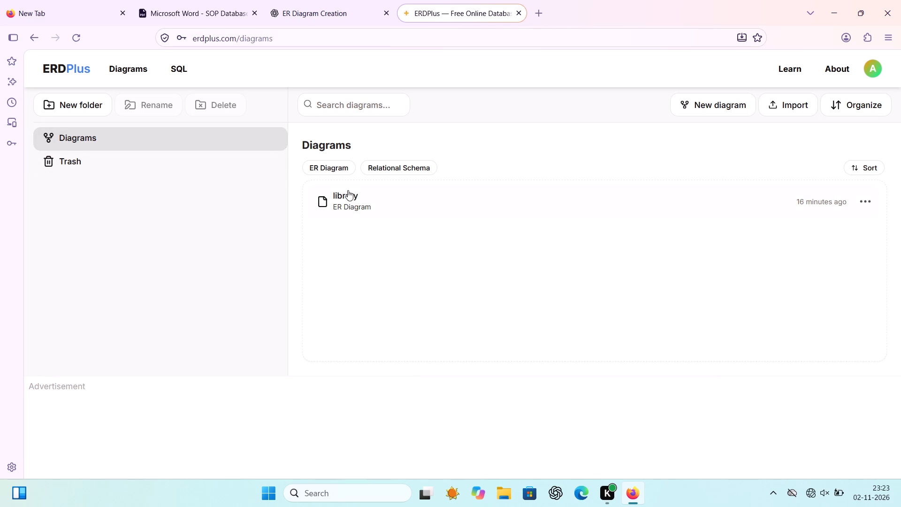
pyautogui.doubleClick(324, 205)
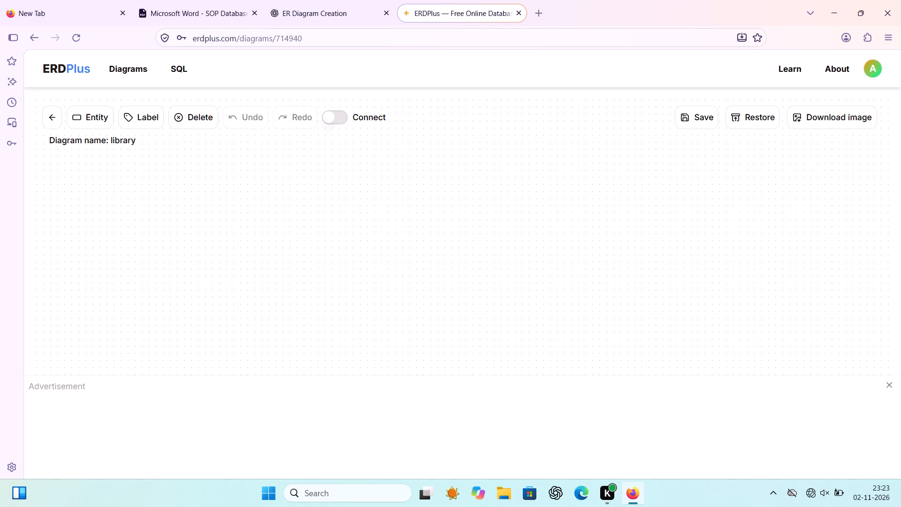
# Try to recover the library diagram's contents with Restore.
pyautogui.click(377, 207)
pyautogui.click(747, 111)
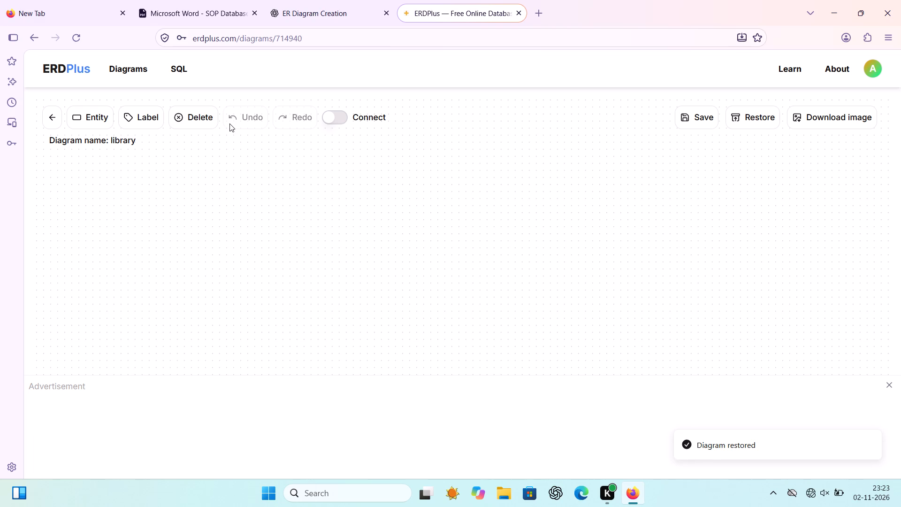
# Examine the diagram list and the SQL editor, including its available schemas.
pyautogui.click(140, 68)
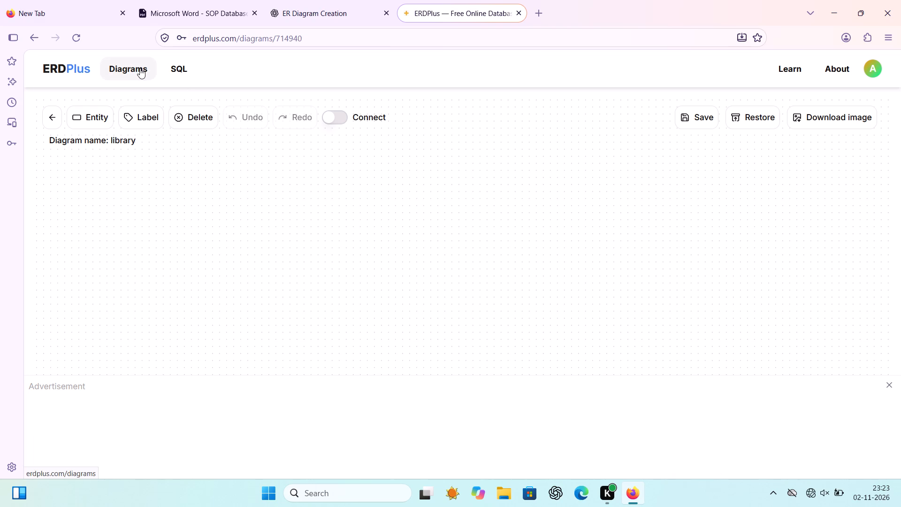
pyautogui.click(174, 72)
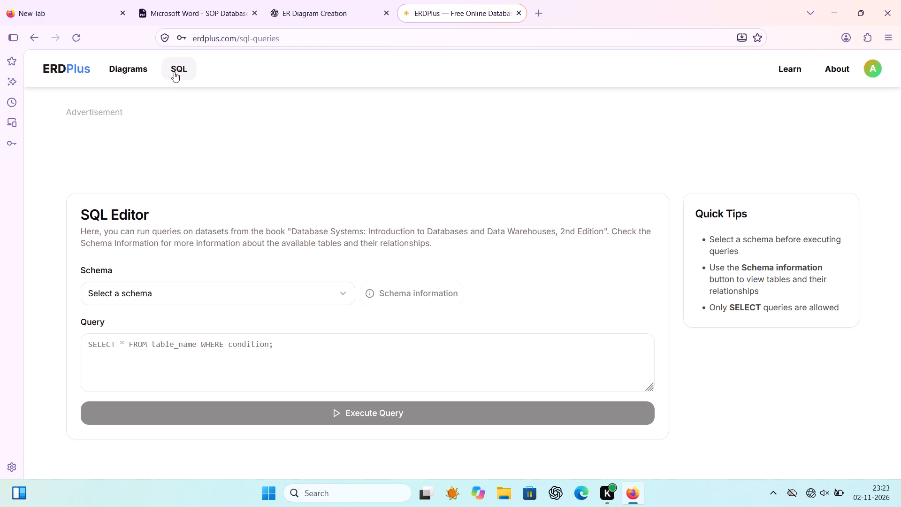
pyautogui.click(127, 70)
pyautogui.click(161, 65)
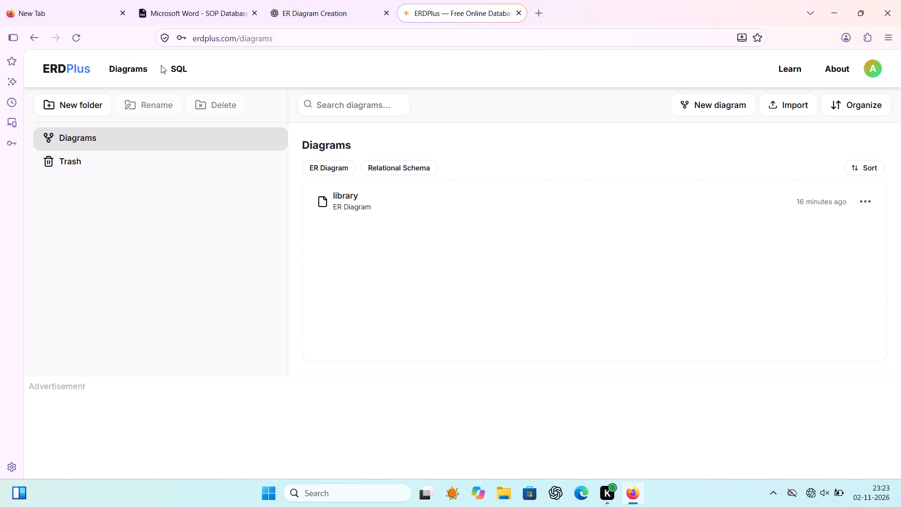
pyautogui.click(176, 71)
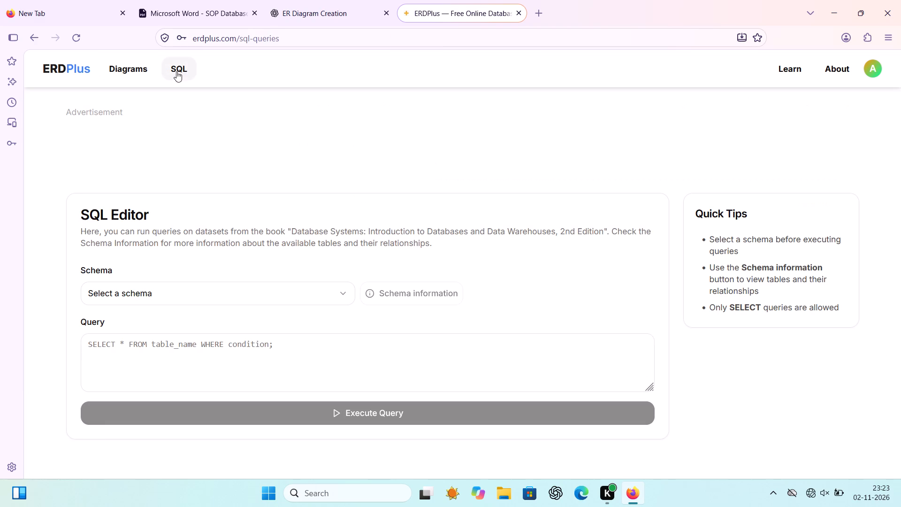
pyautogui.click(196, 291)
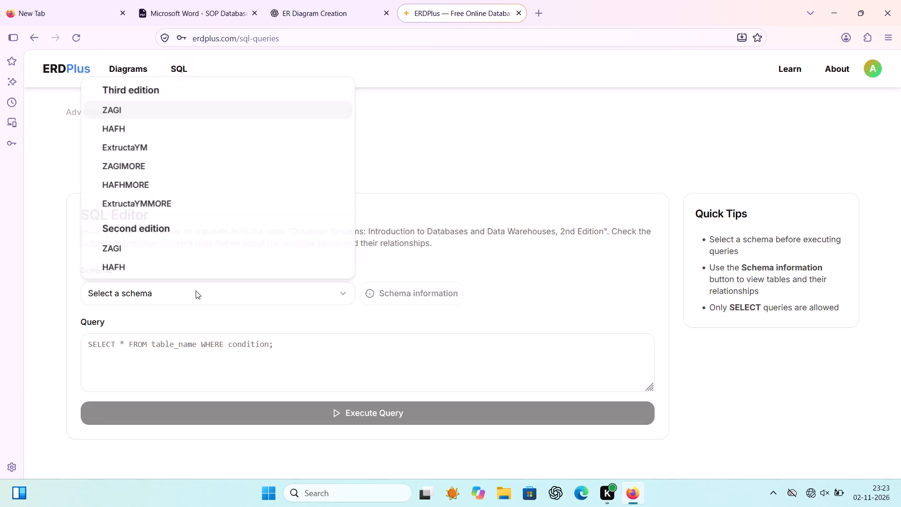
pyautogui.click(196, 291)
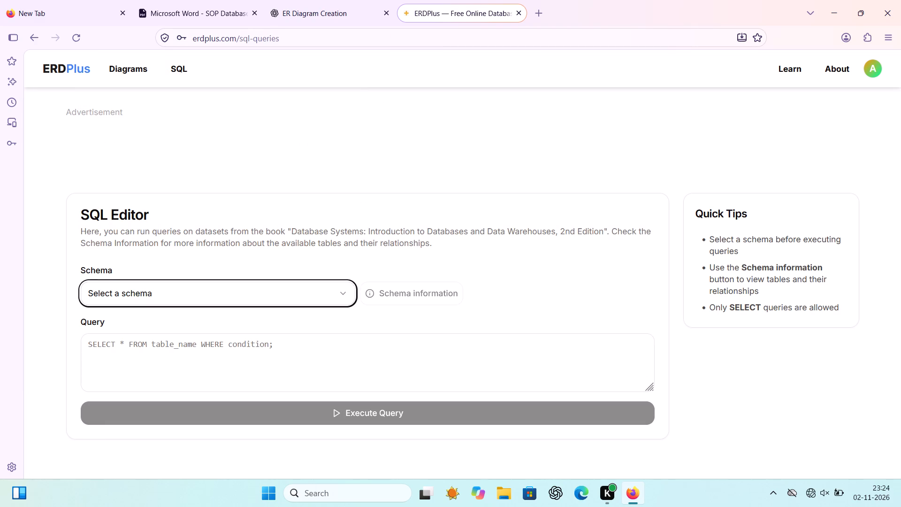
pyautogui.click(214, 346)
pyautogui.click(368, 297)
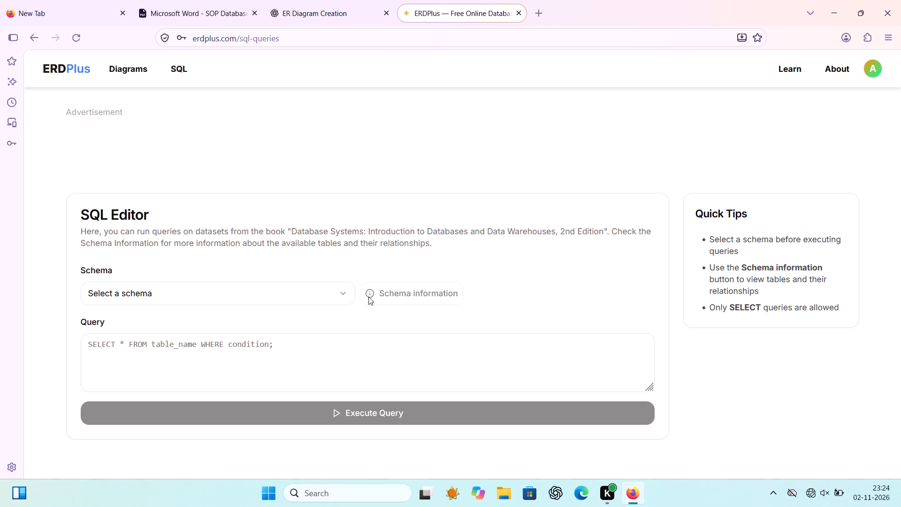
pyautogui.click(304, 306)
pyautogui.doubleClick(308, 298)
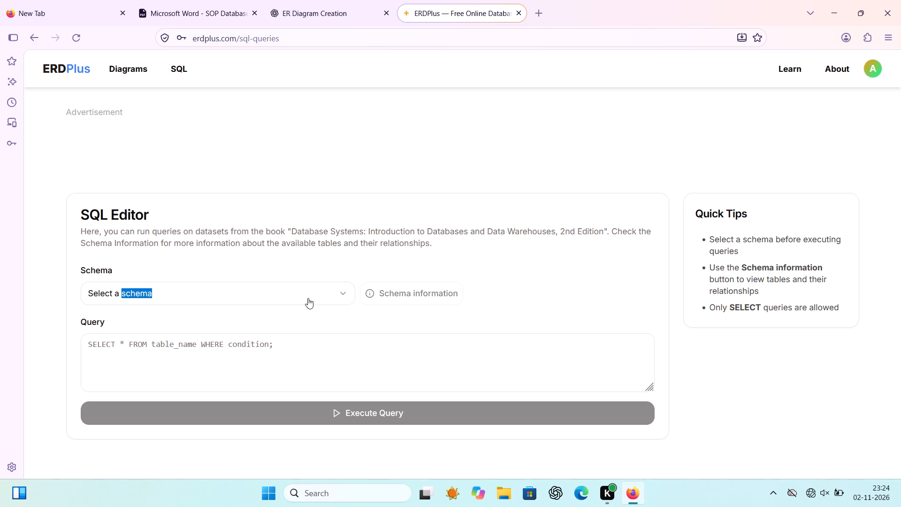
pyautogui.click(308, 298)
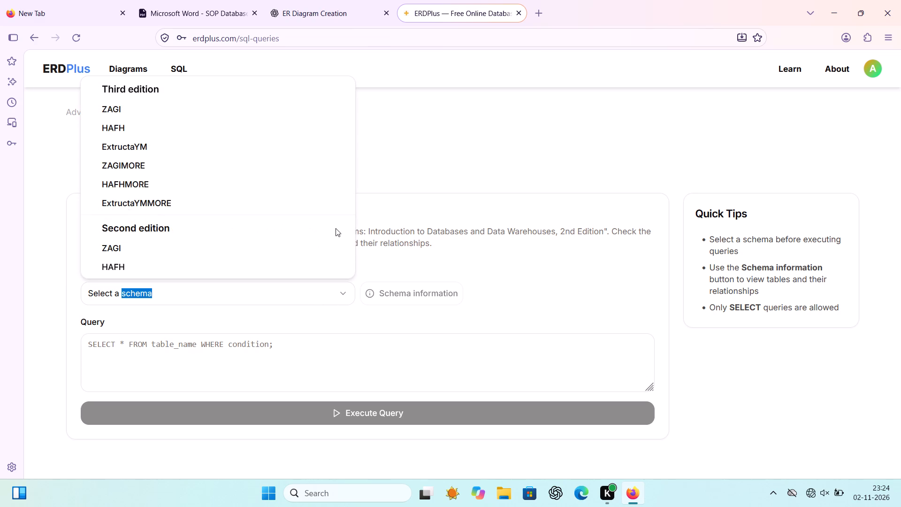
pyautogui.click(325, 307)
# Reopen the library diagram from the diagram list and save it.
pyautogui.click(142, 73)
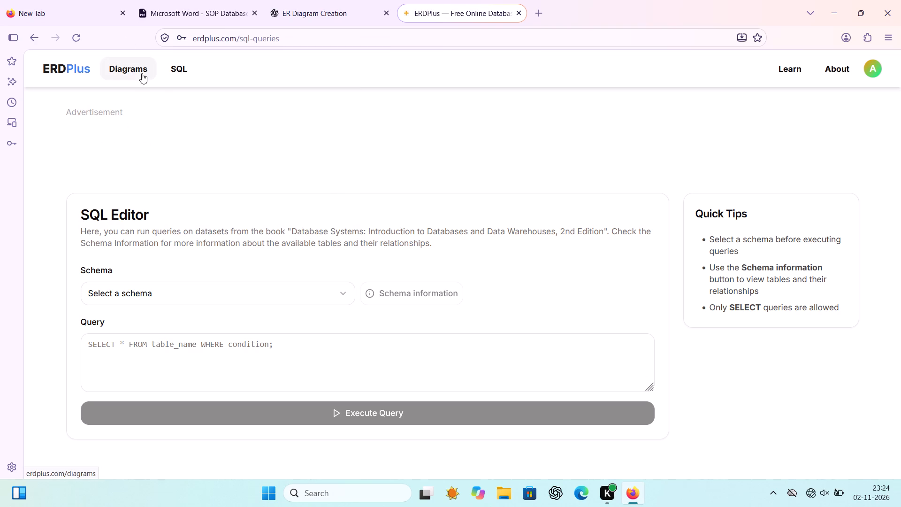
pyautogui.doubleClick(379, 201)
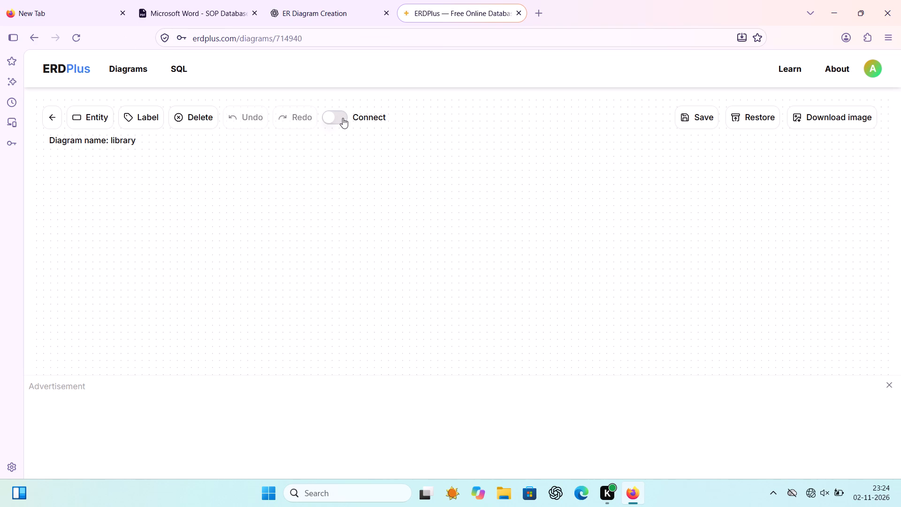
pyautogui.click(696, 125)
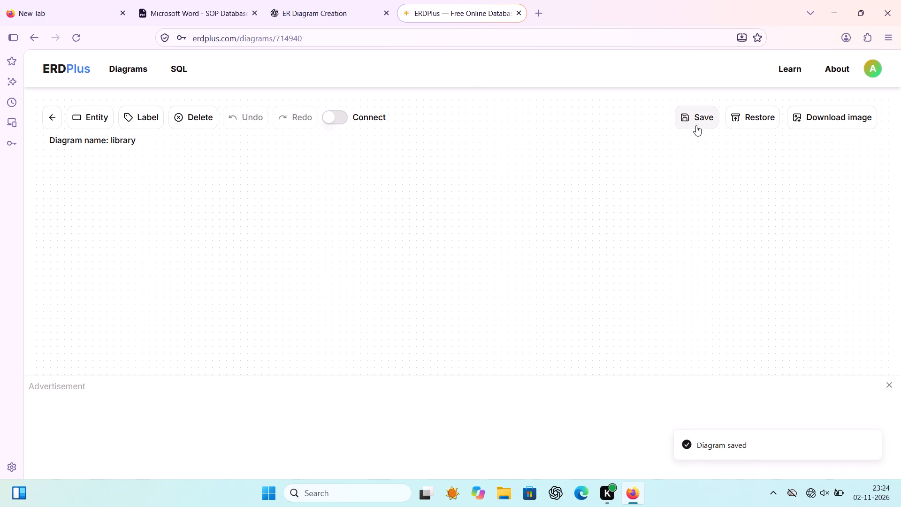
# Download the library diagram as an image, view erdplus.png, and close the viewer.
pyautogui.click(824, 116)
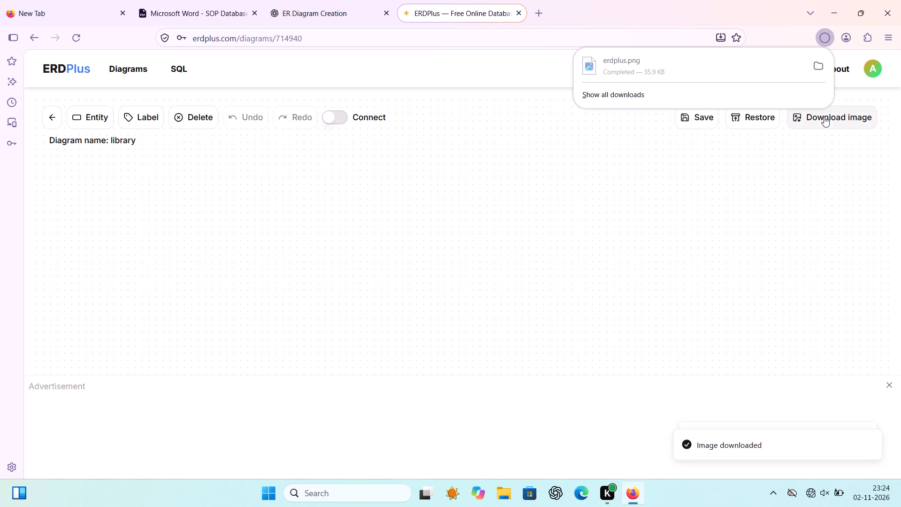
pyautogui.doubleClick(731, 59)
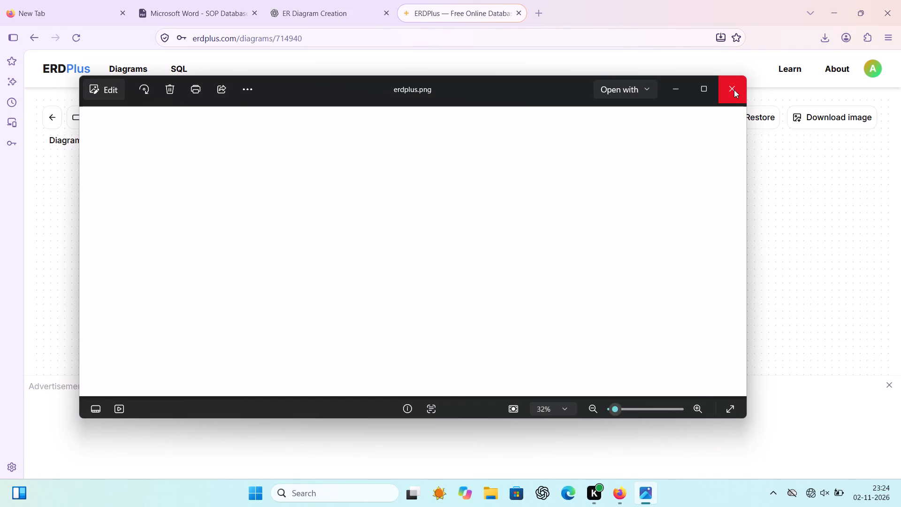
pyautogui.click(734, 90)
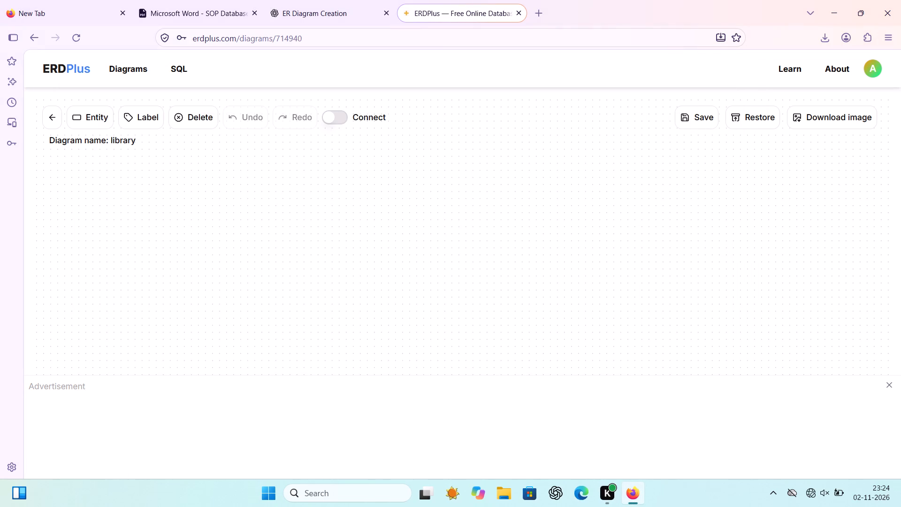
# Add an entity, place it in the upper-left part of the canvas, and name it AUTHOR.
pyautogui.click(92, 117)
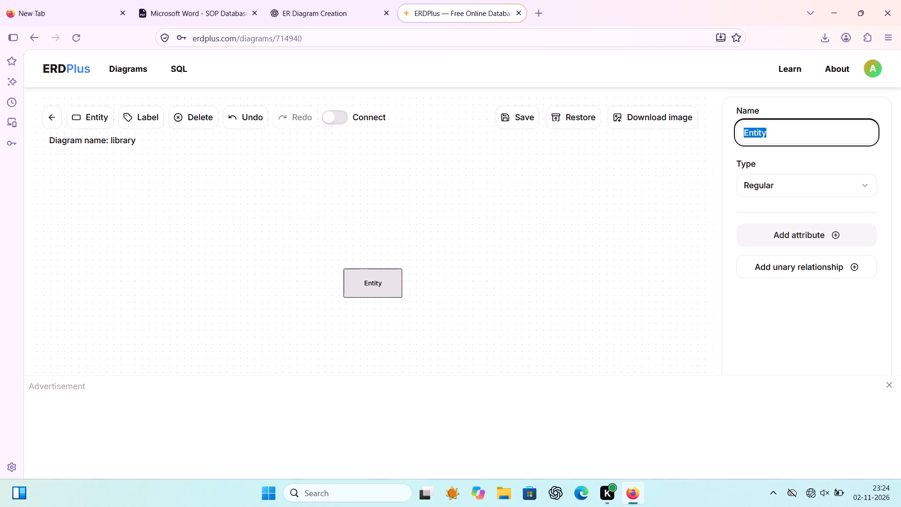
pyautogui.moveTo(394, 284); pyautogui.dragTo(253, 220)
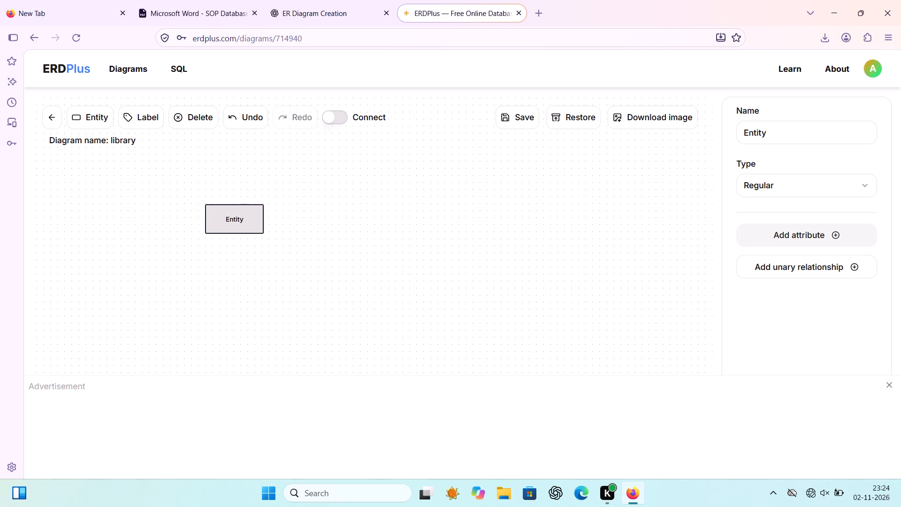
pyautogui.moveTo(253, 220); pyautogui.dragTo(253, 218)
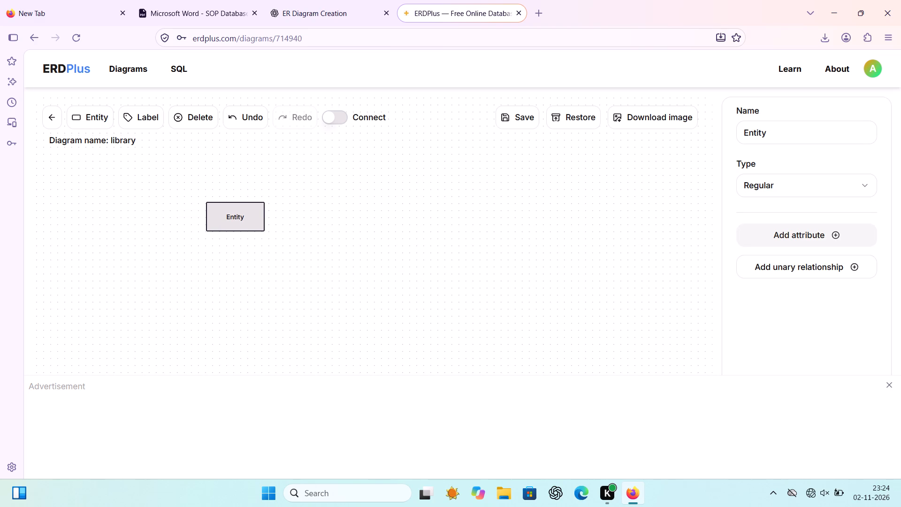
pyautogui.moveTo(253, 218); pyautogui.dragTo(232, 194)
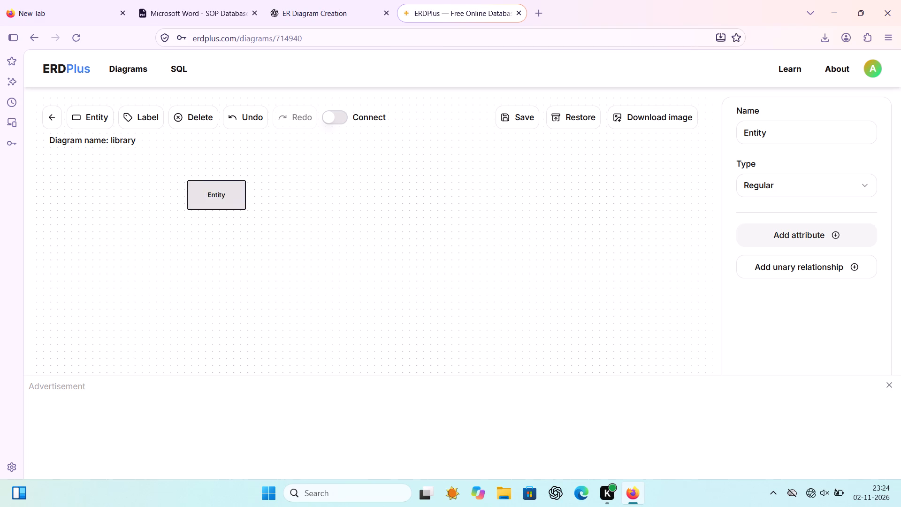
pyautogui.moveTo(232, 194); pyautogui.dragTo(215, 205)
pyautogui.click(215, 205)
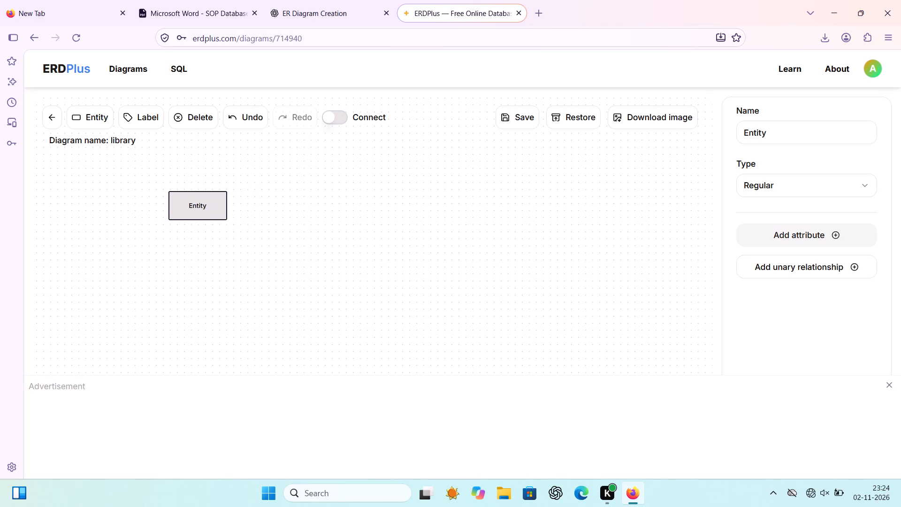
pyautogui.click(778, 130)
pyautogui.hotkey('ctrl', 'a')
pyautogui.write('AUTH')
pyautogui.write('OR')
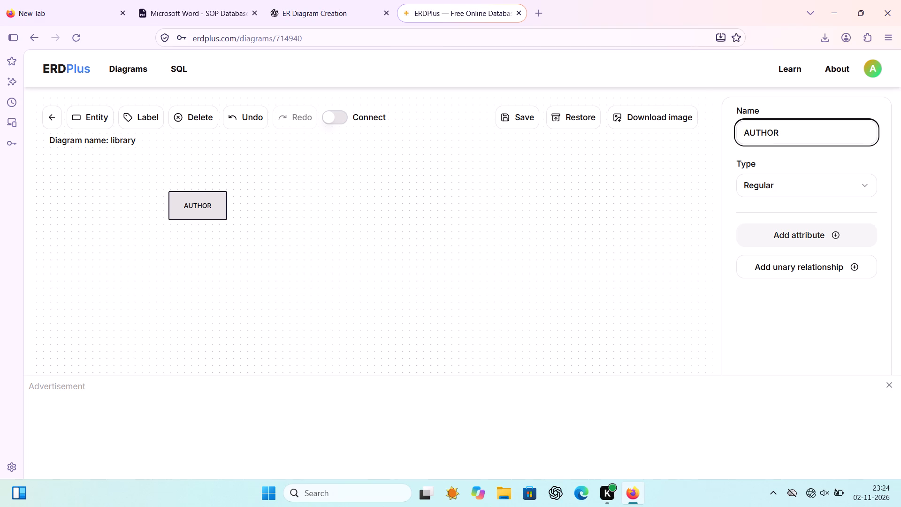
pyautogui.click(471, 217)
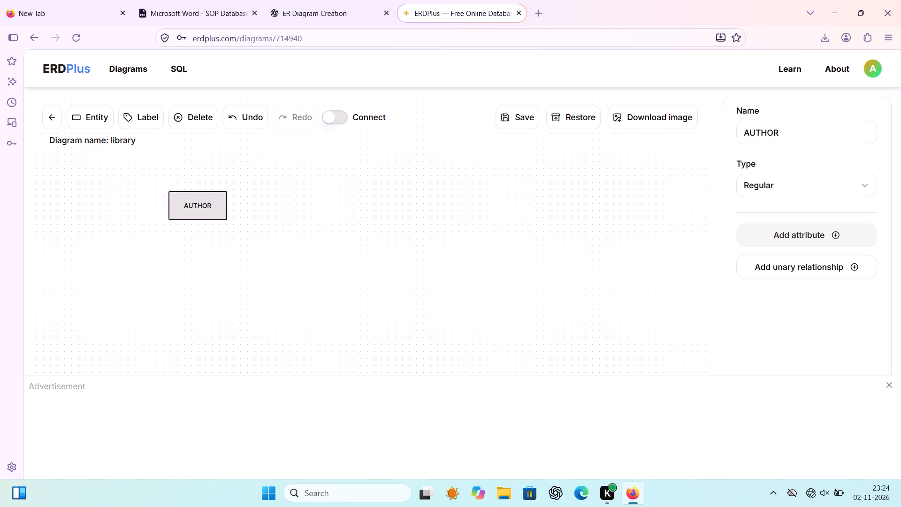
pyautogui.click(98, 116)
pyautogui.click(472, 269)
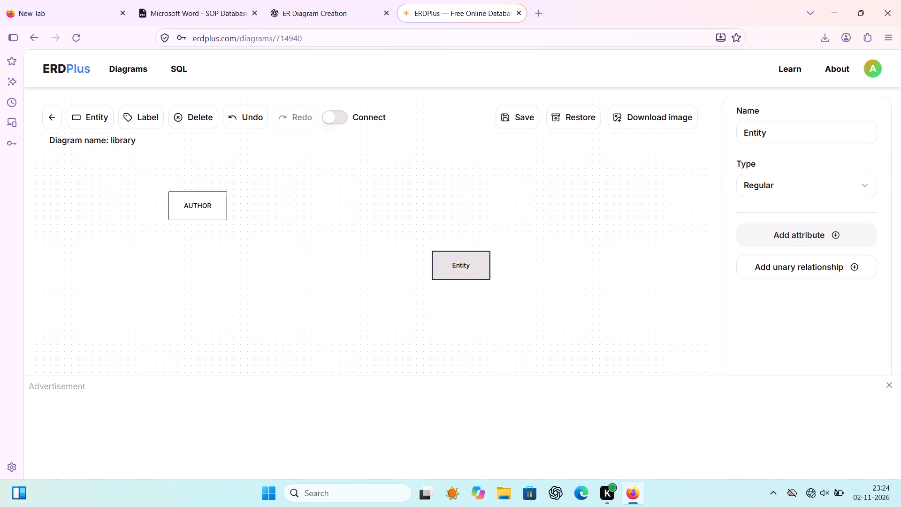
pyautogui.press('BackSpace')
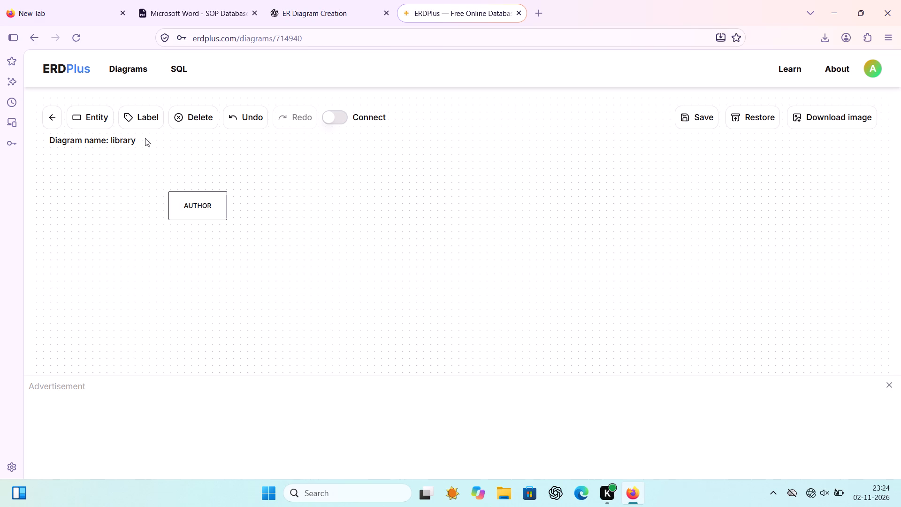
# Add an entity named BOOK and place it to the right of AUTHOR, level with it.
pyautogui.click(86, 126)
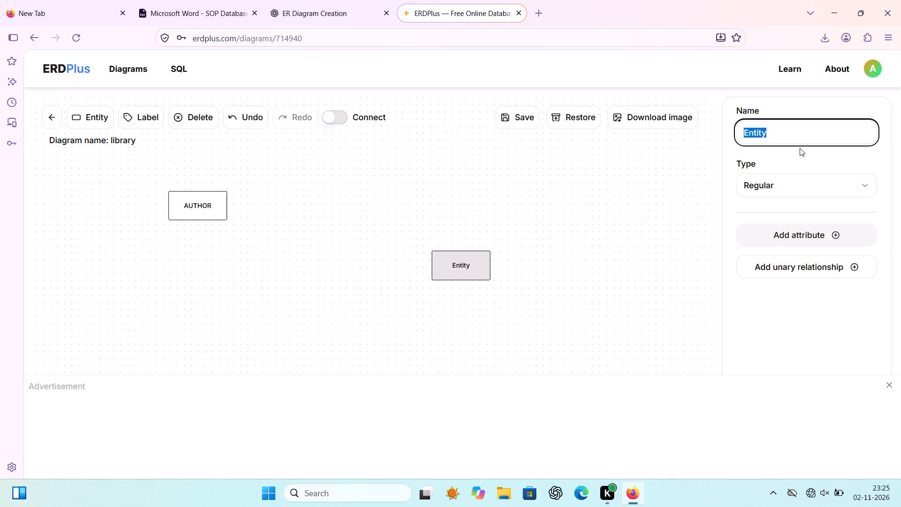
pyautogui.write('BOOK')
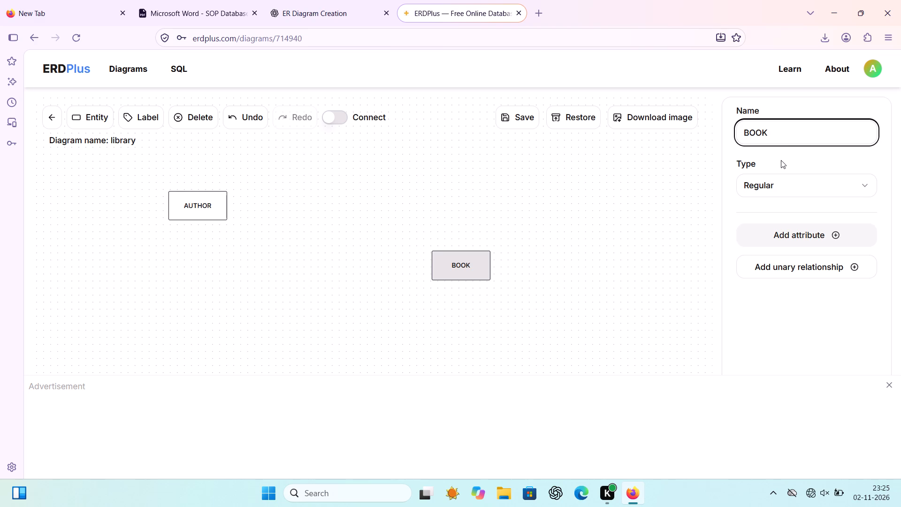
pyautogui.doubleClick(476, 271)
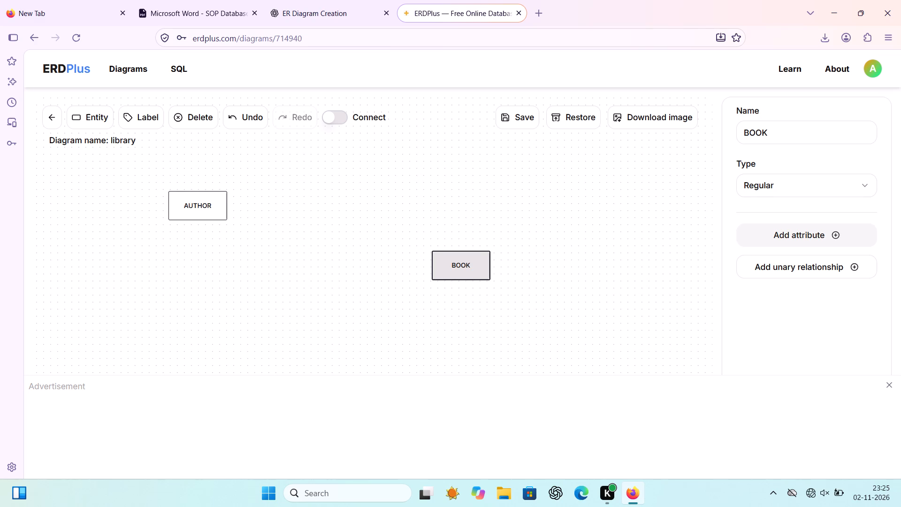
pyautogui.doubleClick(466, 270)
pyautogui.moveTo(462, 261); pyautogui.dragTo(442, 239)
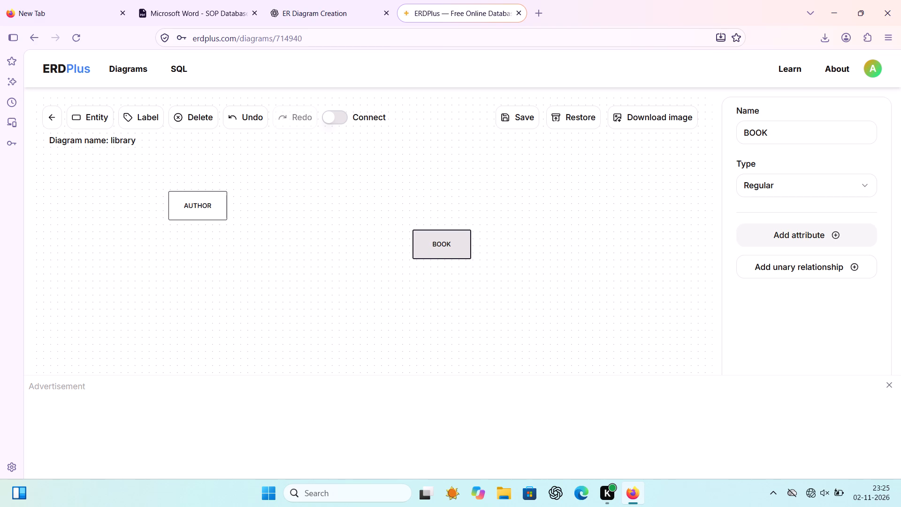
pyautogui.doubleClick(442, 239)
pyautogui.click(439, 230)
pyautogui.moveTo(443, 237); pyautogui.dragTo(423, 193)
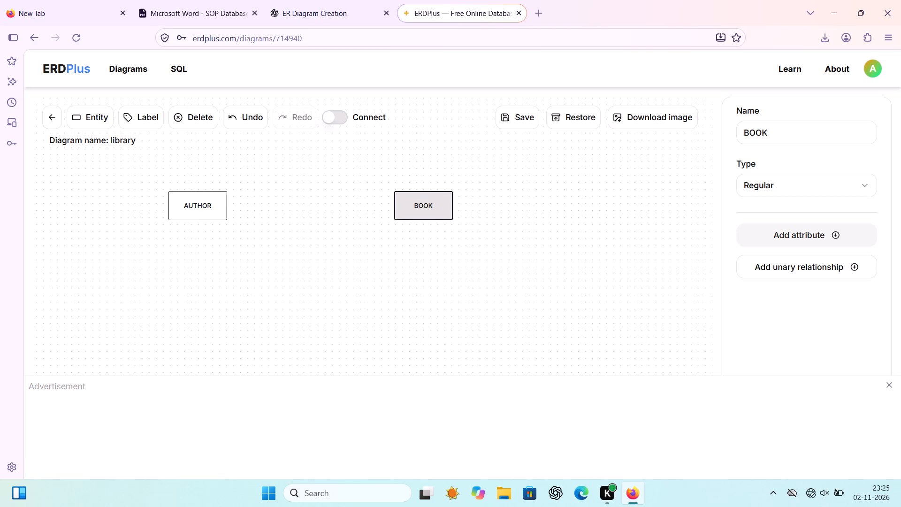
# Add an entity named PUBLISHER and place it to the right of BOOK in the same row.
pyautogui.click(92, 112)
pyautogui.moveTo(472, 277); pyautogui.dragTo(567, 265)
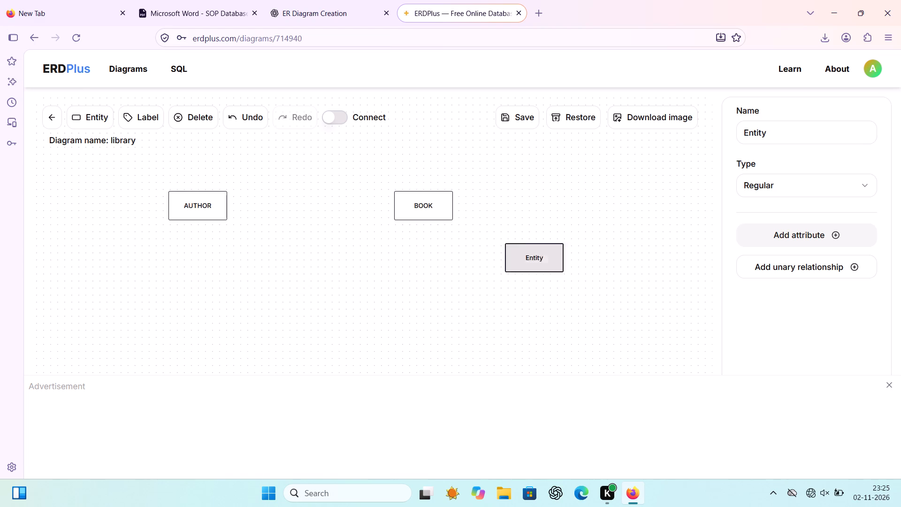
pyautogui.moveTo(567, 265); pyautogui.dragTo(617, 216)
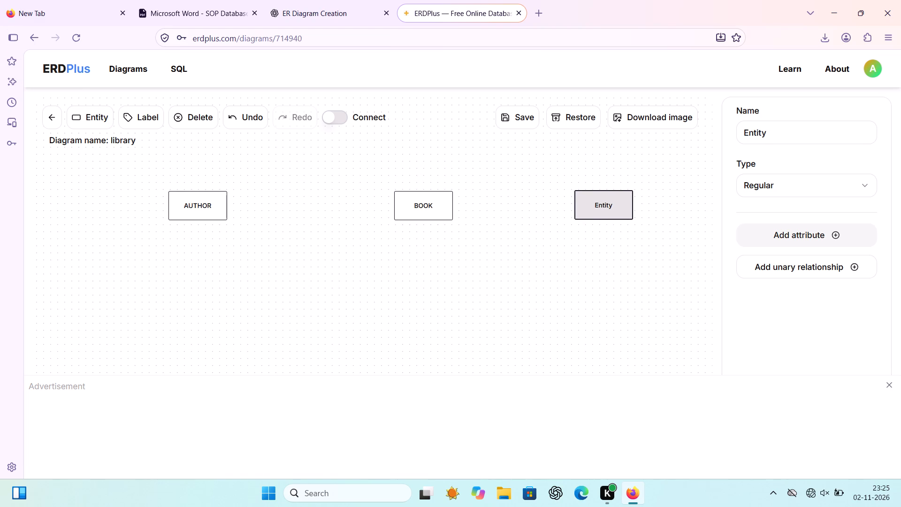
pyautogui.click(774, 138)
pyautogui.hotkey('ctrl', 'a')
pyautogui.press('BackSpace')
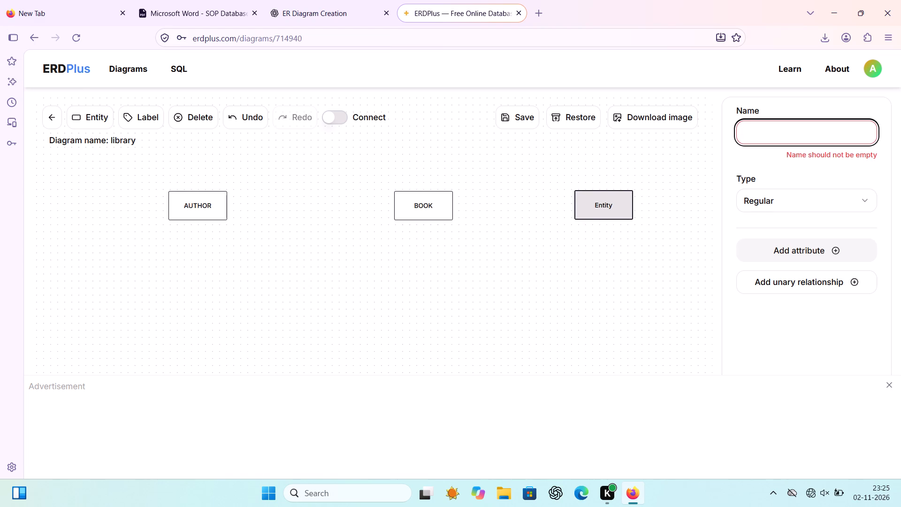
pyautogui.write('PUBLISHERS')
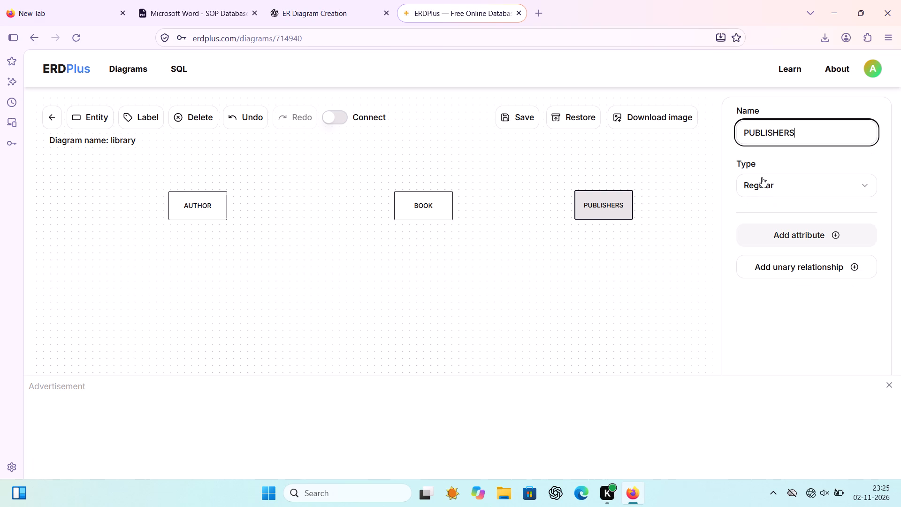
pyautogui.press('BackSpace')
pyautogui.click(607, 212)
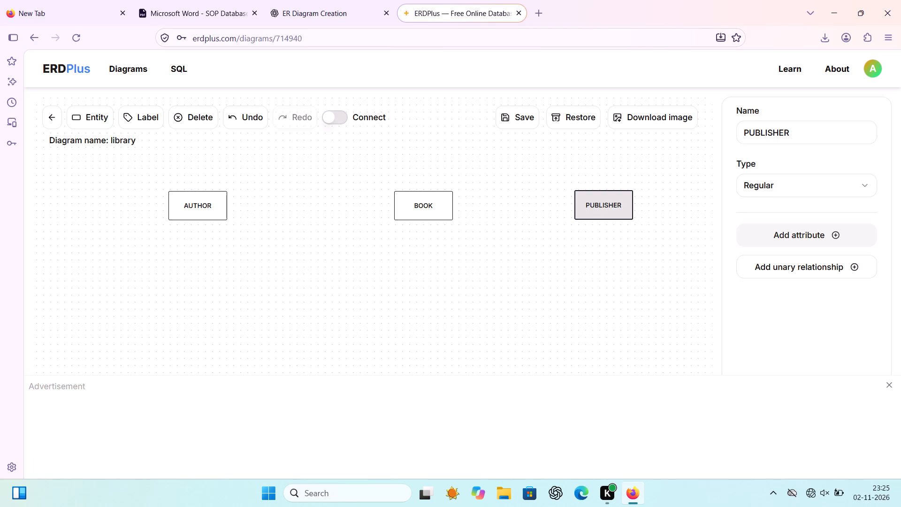
# Add an entity named ISSUE and place it directly below BOOK.
pyautogui.click(83, 120)
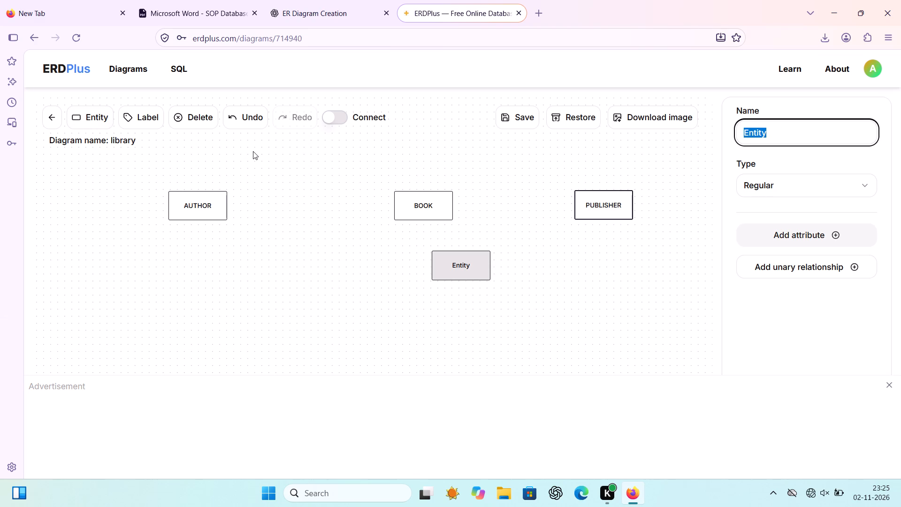
pyautogui.write('ISSUE')
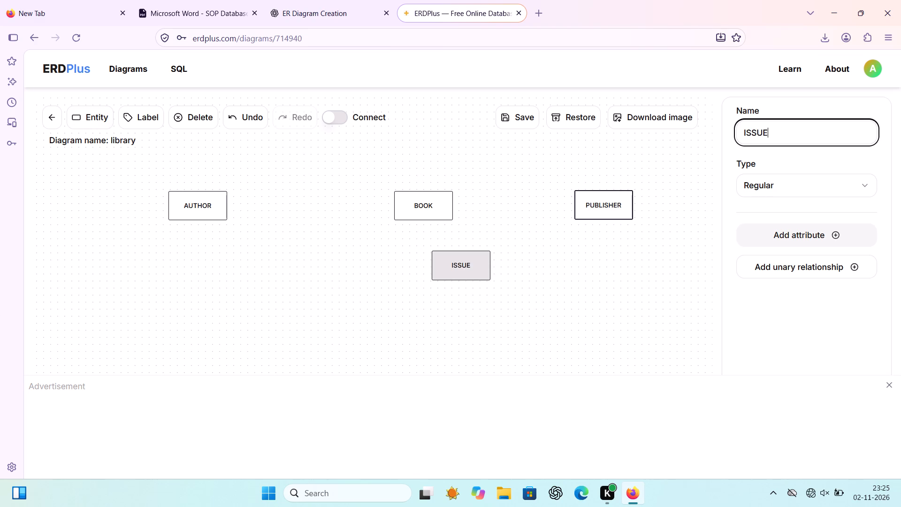
pyautogui.moveTo(461, 263); pyautogui.dragTo(425, 313)
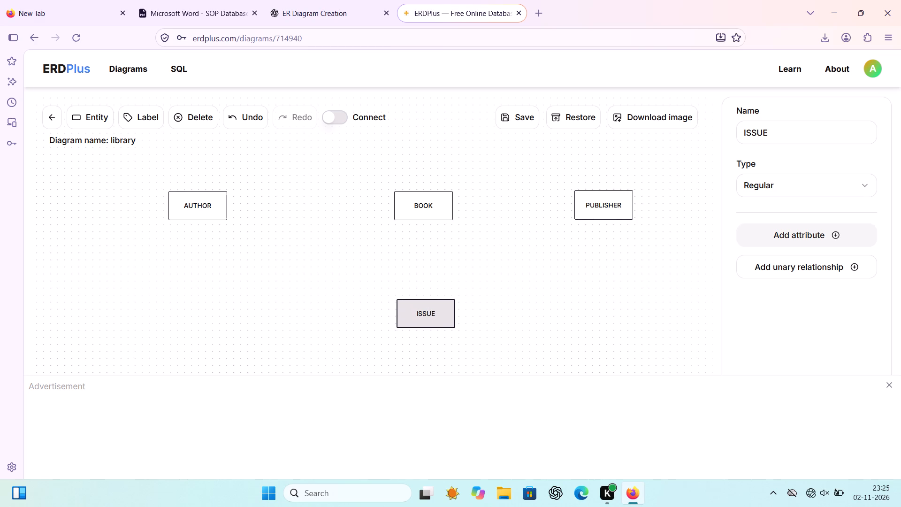
pyautogui.moveTo(425, 313); pyautogui.dragTo(425, 314)
pyautogui.click(425, 314)
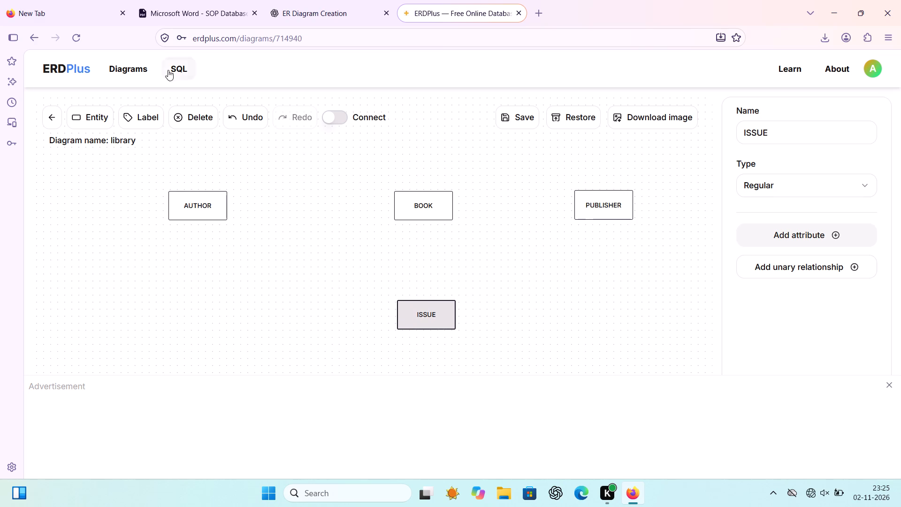
# Add an entity named LIBRARIAN and place it below PUBLISHER, to the right of ISSUE.
pyautogui.click(106, 108)
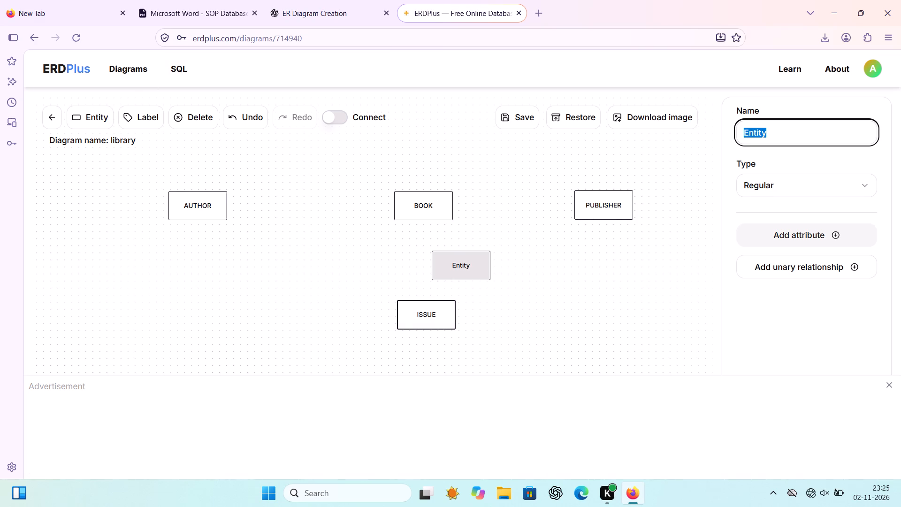
pyautogui.press('BackSpace')
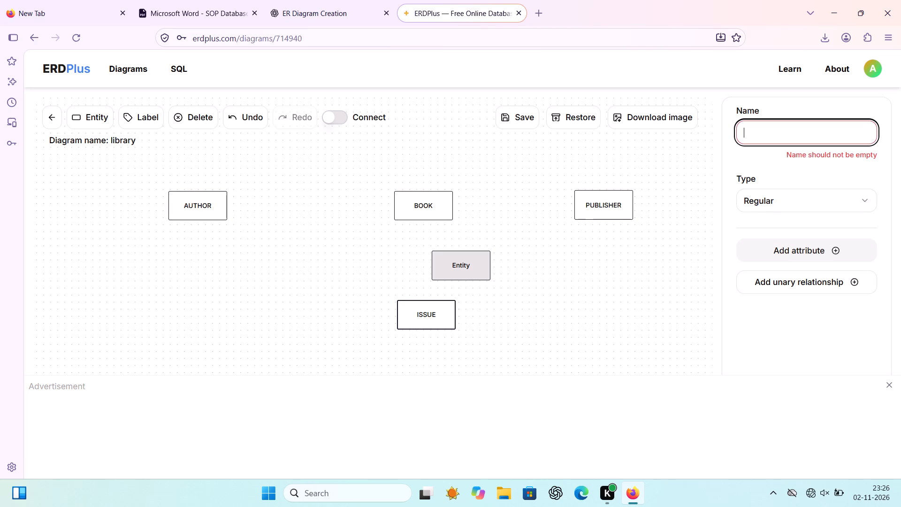
pyautogui.write('LIBRAR')
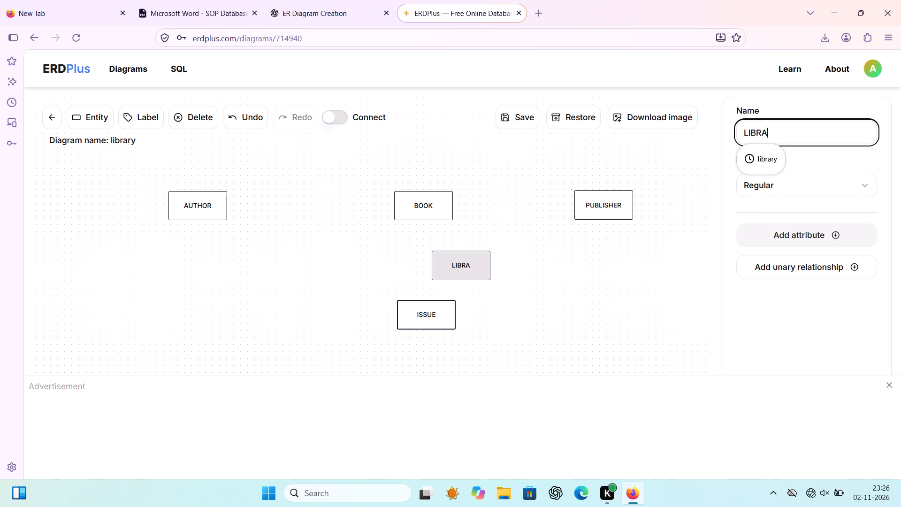
pyautogui.write('IAN')
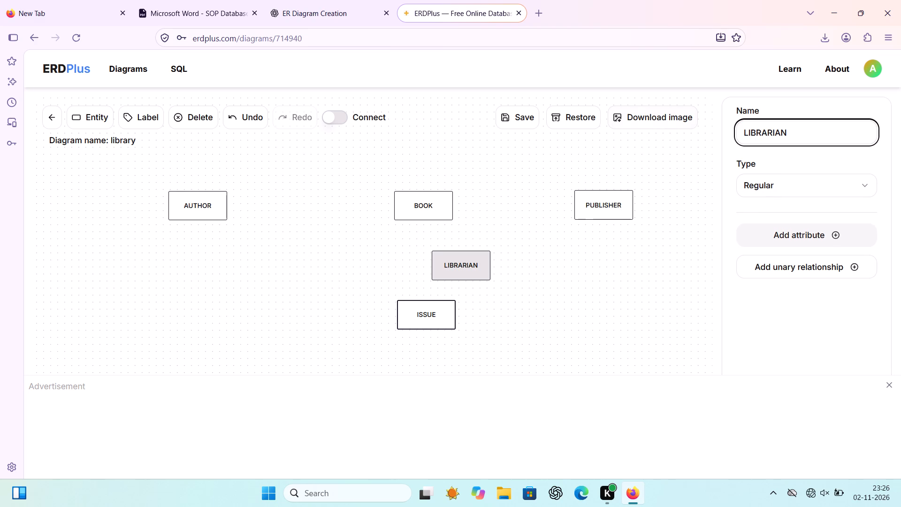
pyautogui.moveTo(466, 268); pyautogui.dragTo(633, 317)
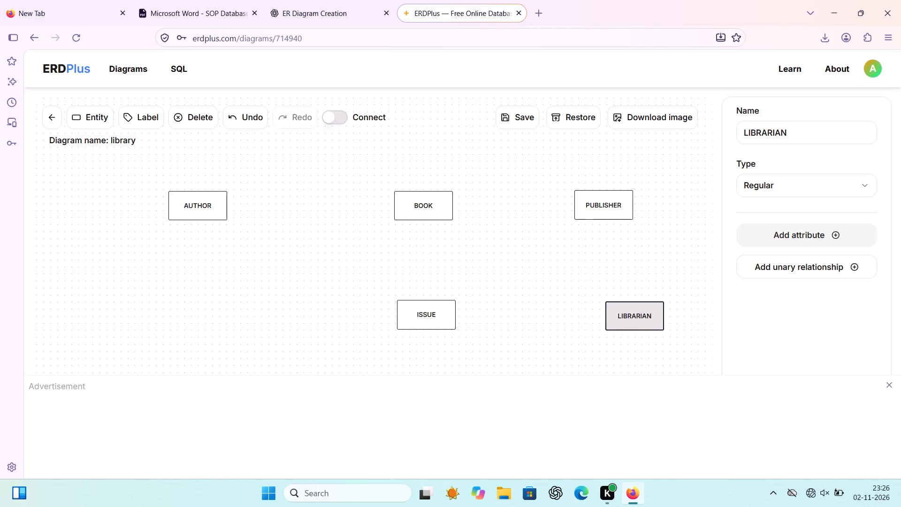
pyautogui.moveTo(633, 317); pyautogui.dragTo(615, 315)
pyautogui.click(615, 315)
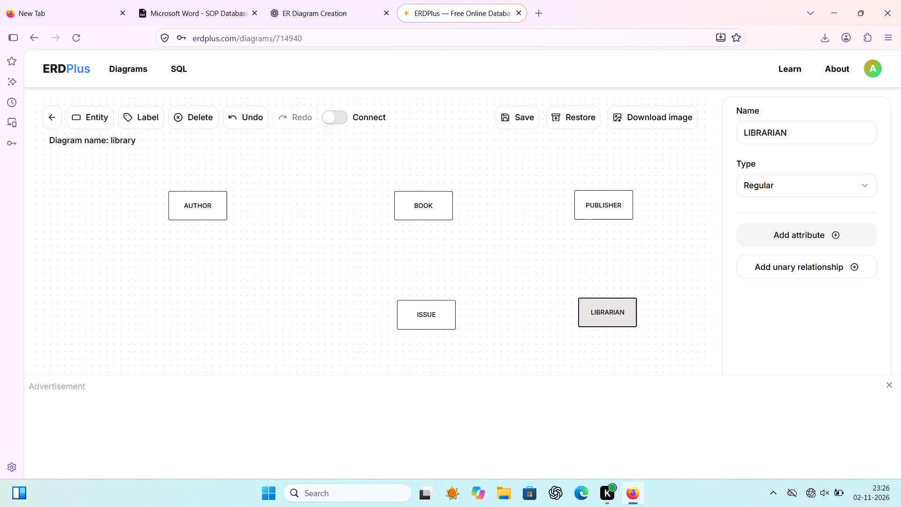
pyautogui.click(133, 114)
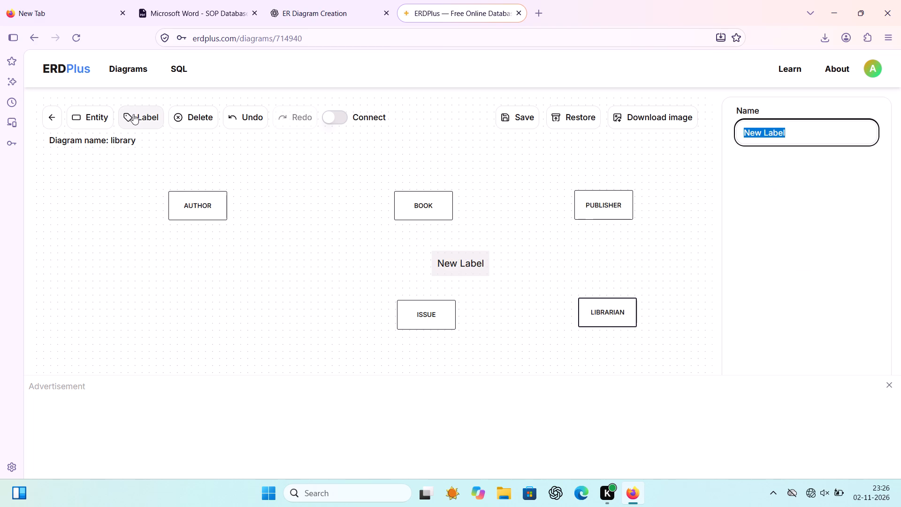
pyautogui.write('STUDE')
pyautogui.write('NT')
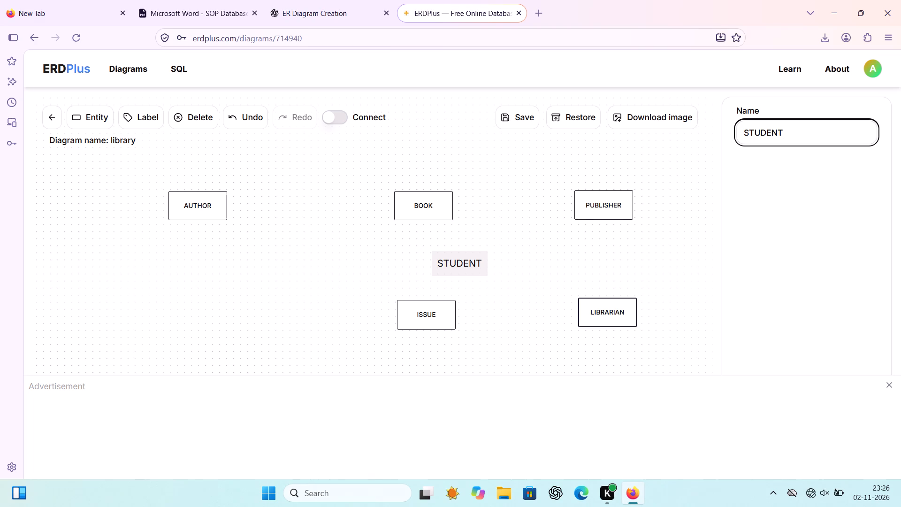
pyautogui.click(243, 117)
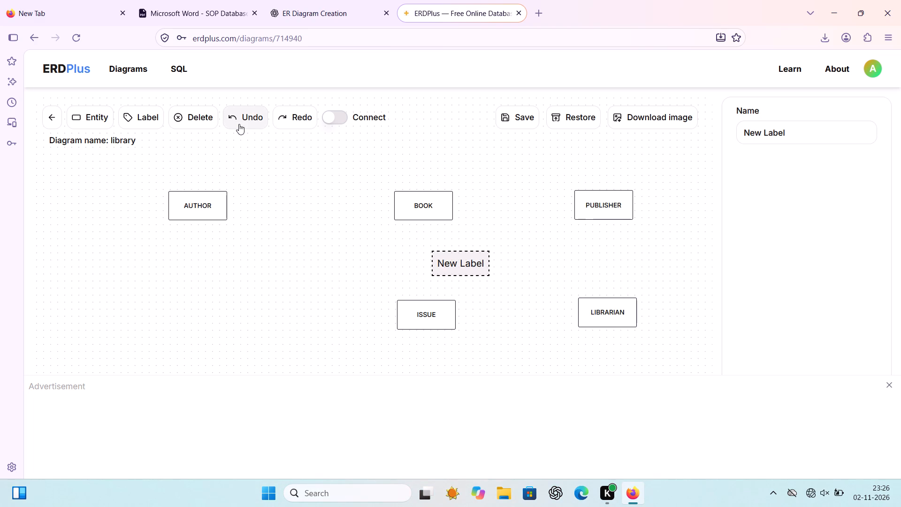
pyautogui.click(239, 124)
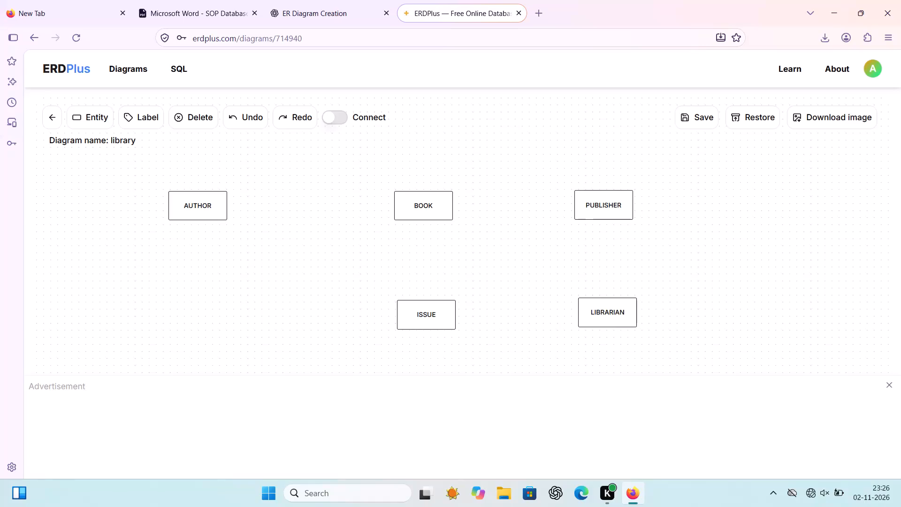
# Add an entity named STUDENT and place it below AUTHOR, to the left of ISSUE.
pyautogui.click(95, 123)
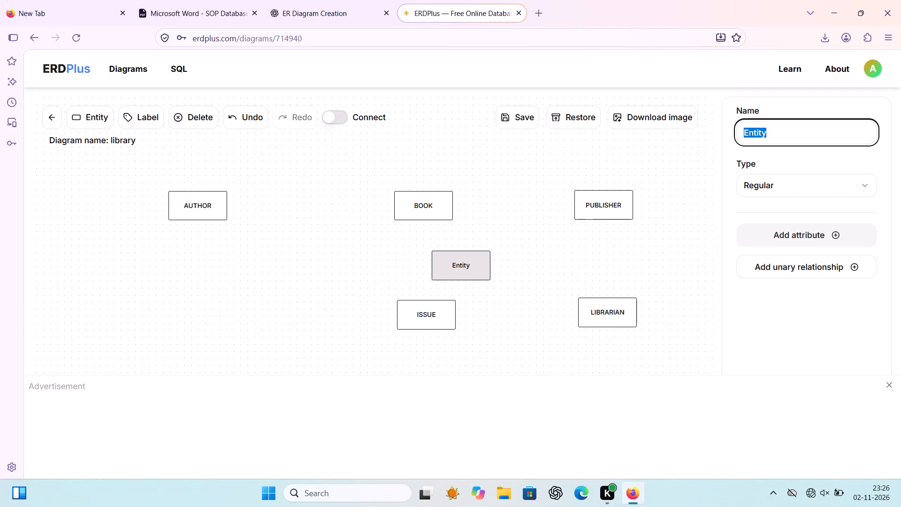
pyautogui.write('STUDENT')
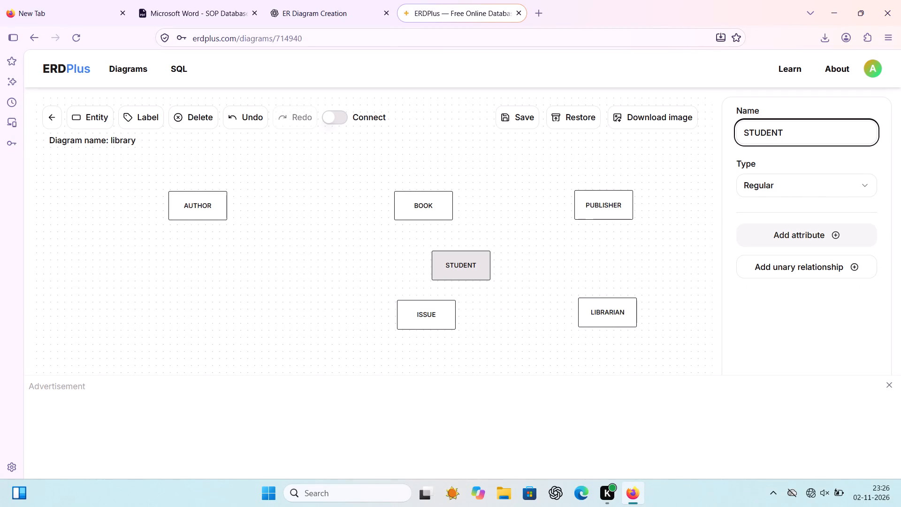
pyautogui.moveTo(471, 273); pyautogui.dragTo(166, 315)
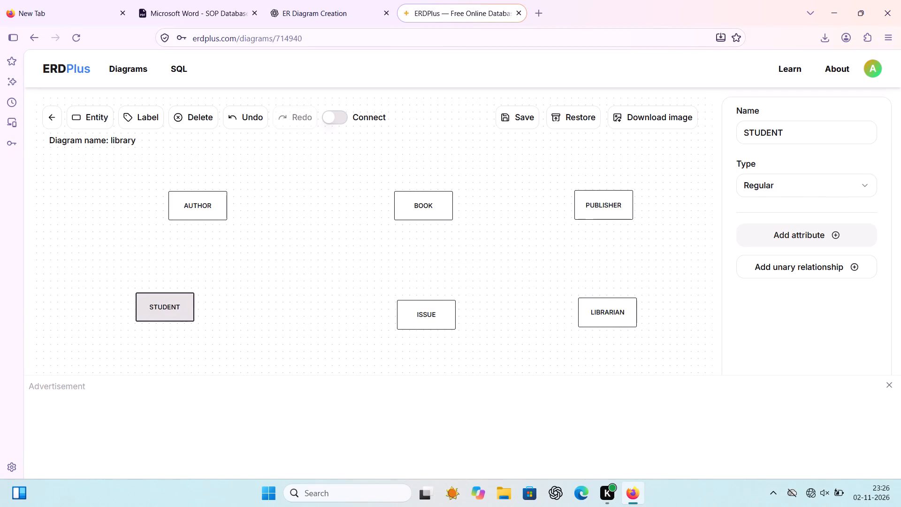
pyautogui.moveTo(166, 315); pyautogui.dragTo(210, 314)
pyautogui.click(210, 314)
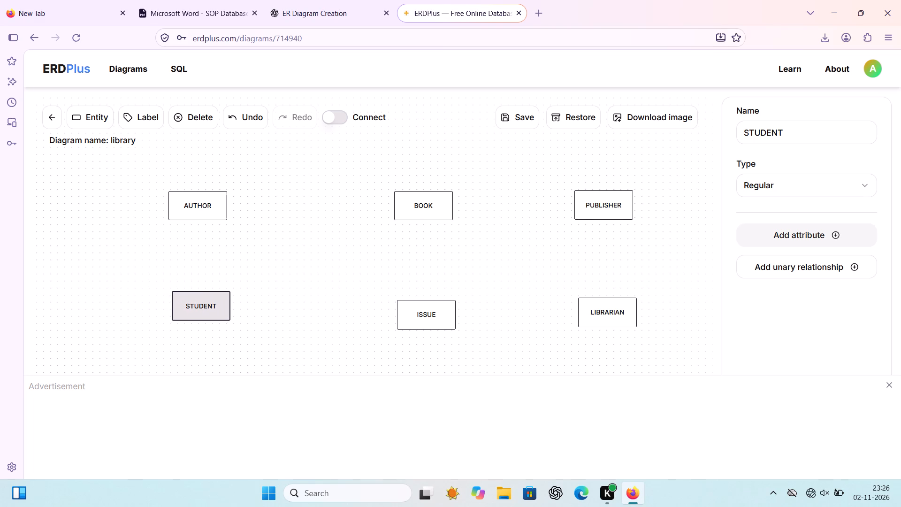
# Turn on connecting and link AUTHOR to BOOK with a relationship.
pyautogui.click(326, 116)
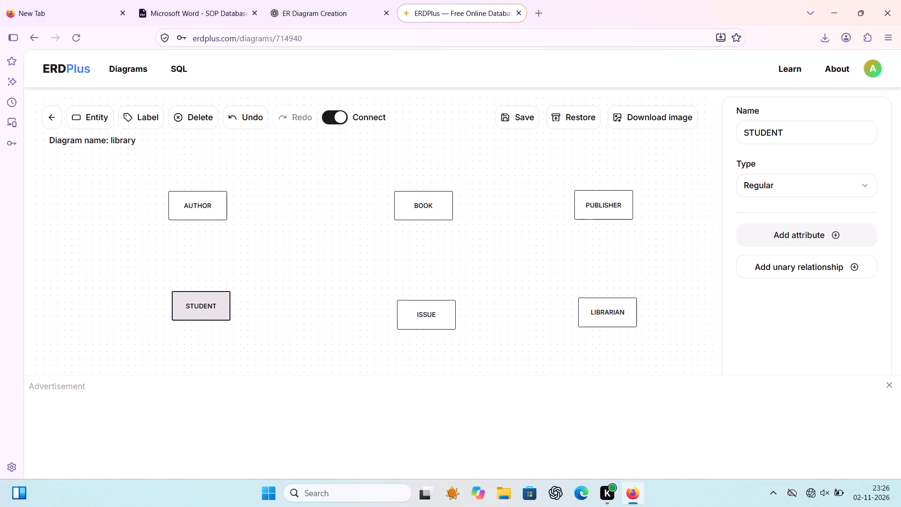
pyautogui.click(204, 217)
pyautogui.click(417, 219)
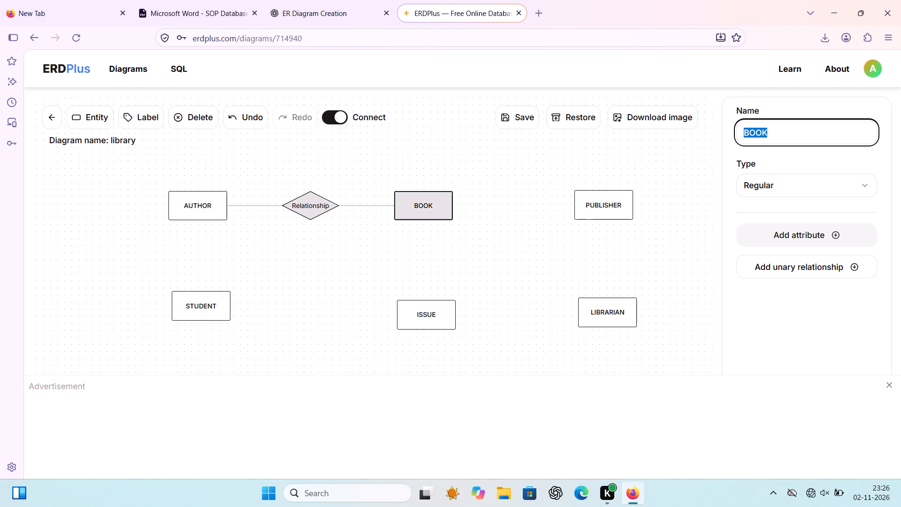
# Link BOOK to PUBLISHER and BOOK to ISSUE, each with its own relationship.
pyautogui.click(449, 208)
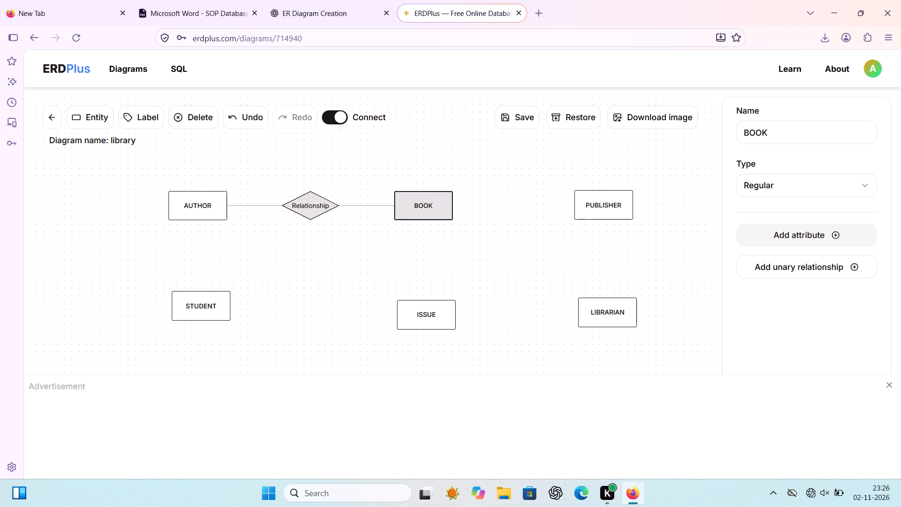
pyautogui.click(605, 209)
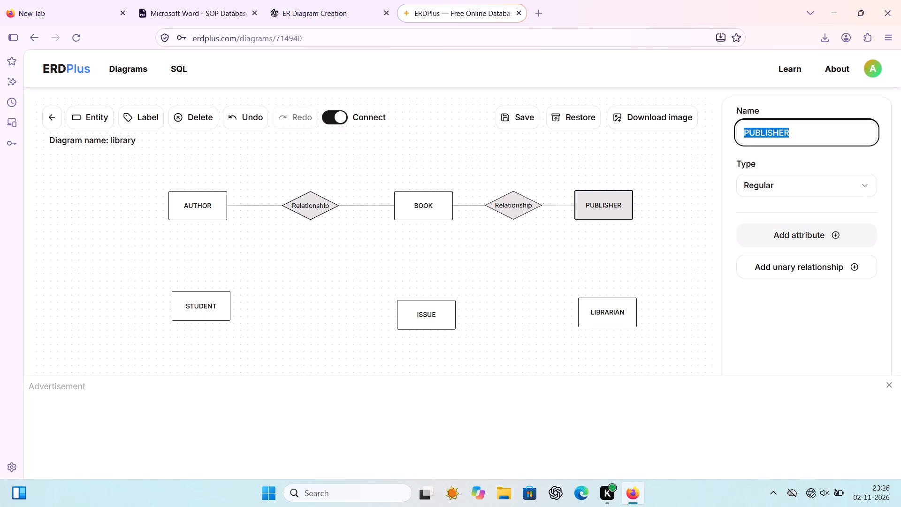
pyautogui.click(416, 207)
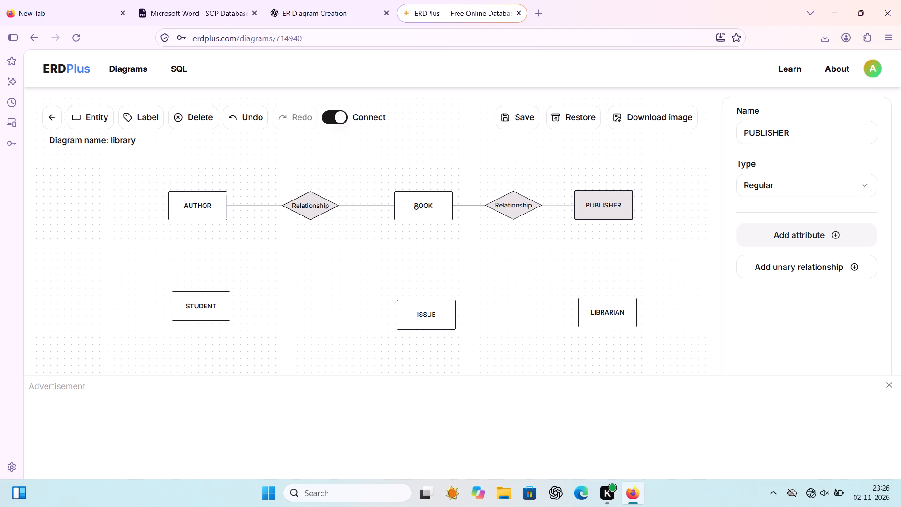
pyautogui.click(430, 319)
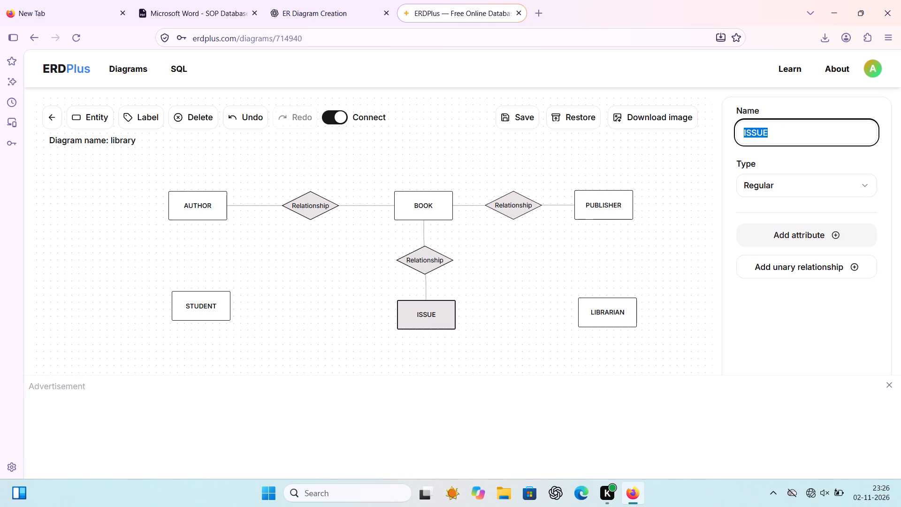
# Link ISSUE to LIBRARIAN and ISSUE to STUDENT, each with its own relationship.
pyautogui.doubleClick(451, 315)
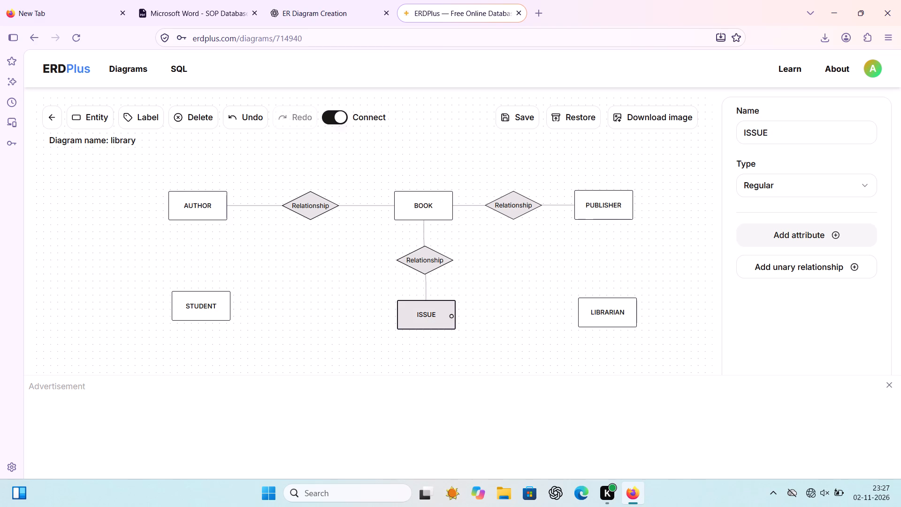
pyautogui.click(616, 322)
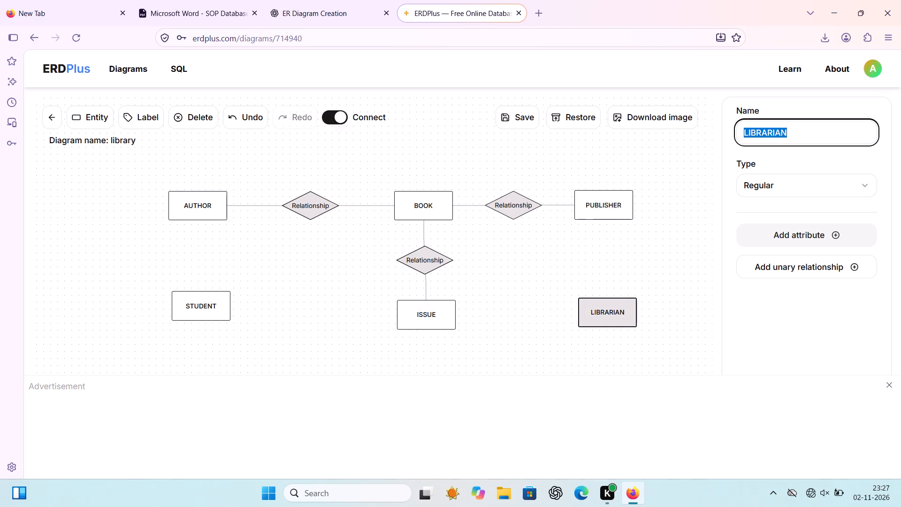
pyautogui.click(431, 317)
pyautogui.click(419, 317)
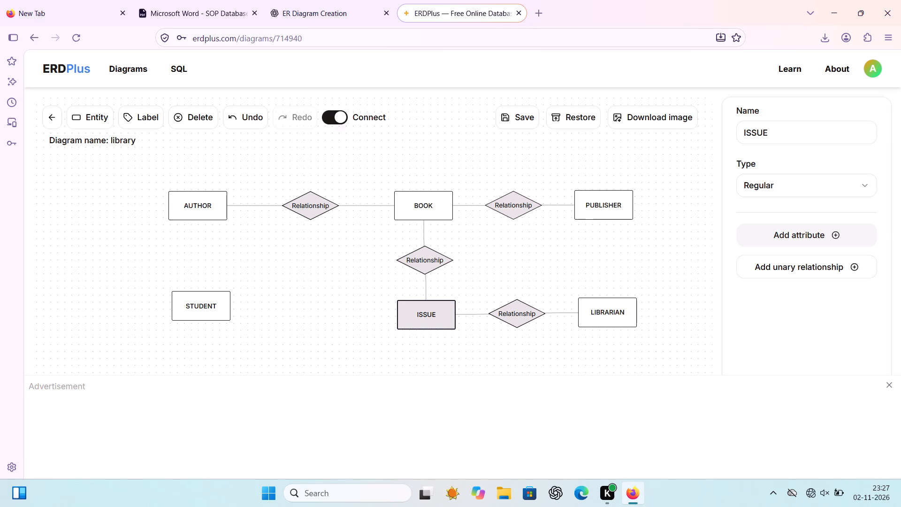
pyautogui.click(218, 300)
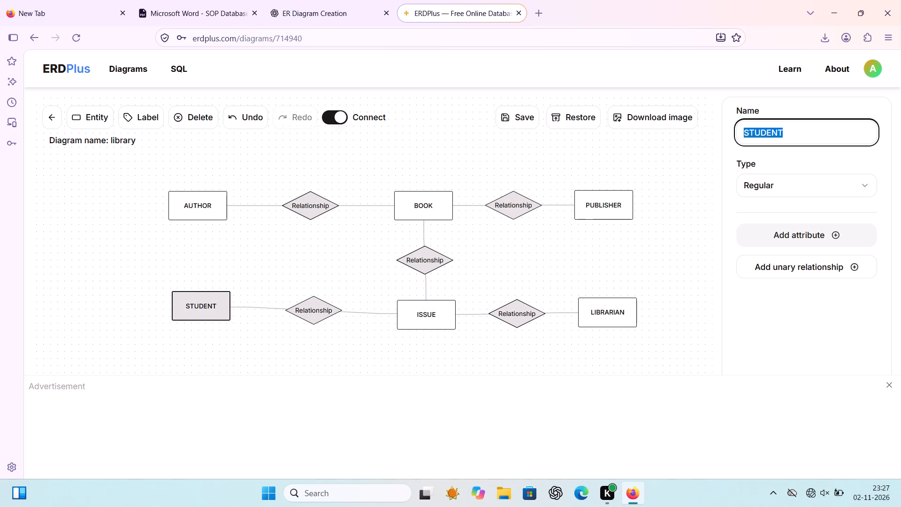
# Rename the relationship between AUTHOR and BOOK as WRITES.
pyautogui.click(311, 207)
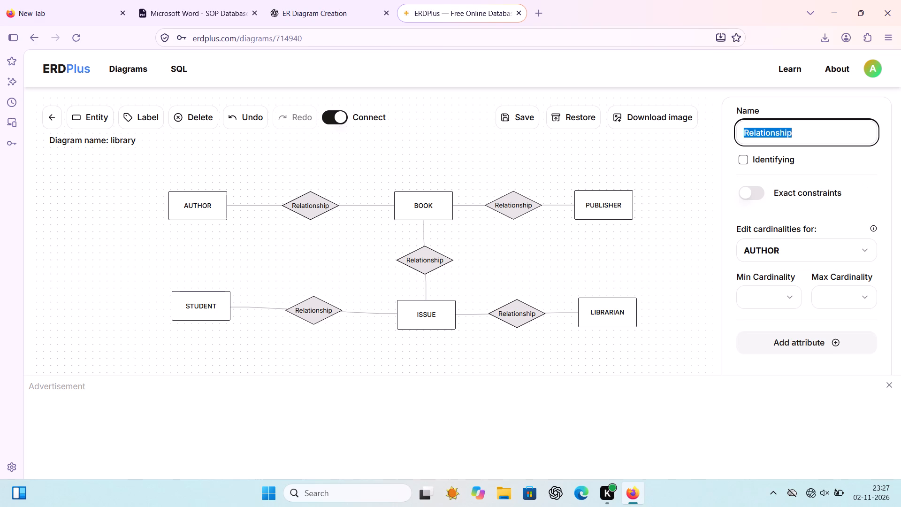
pyautogui.write('WRI')
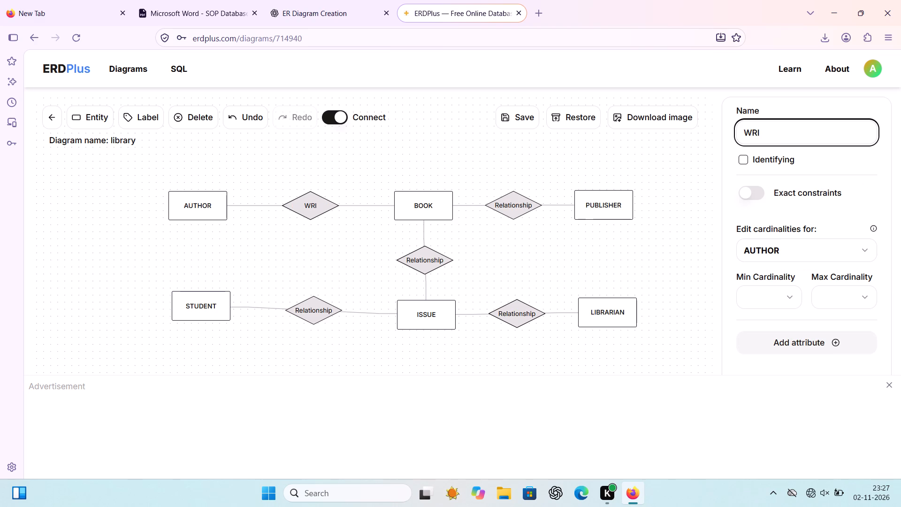
pyautogui.write('TES')
# Rename the relationship between BOOK and PUBLISHER as PUBLISHES.
pyautogui.click(511, 206)
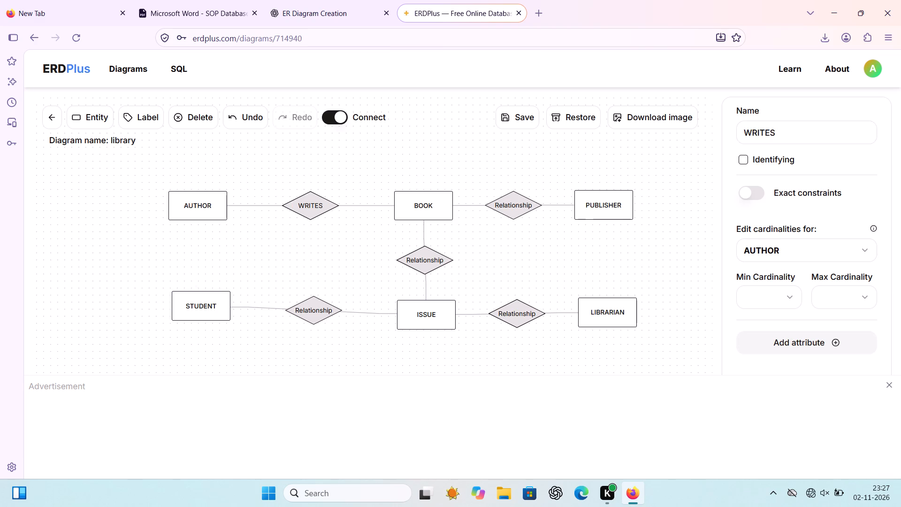
pyautogui.click(511, 206)
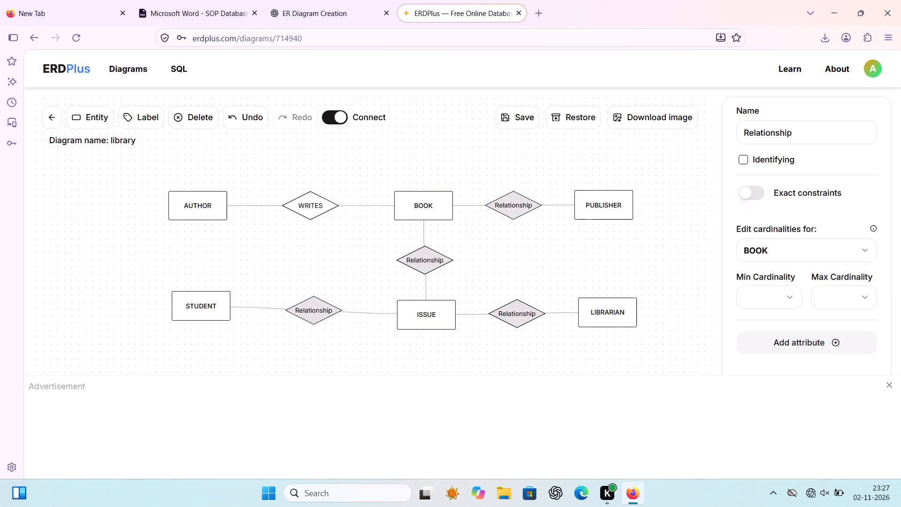
pyautogui.click(511, 206)
pyautogui.click(511, 206)
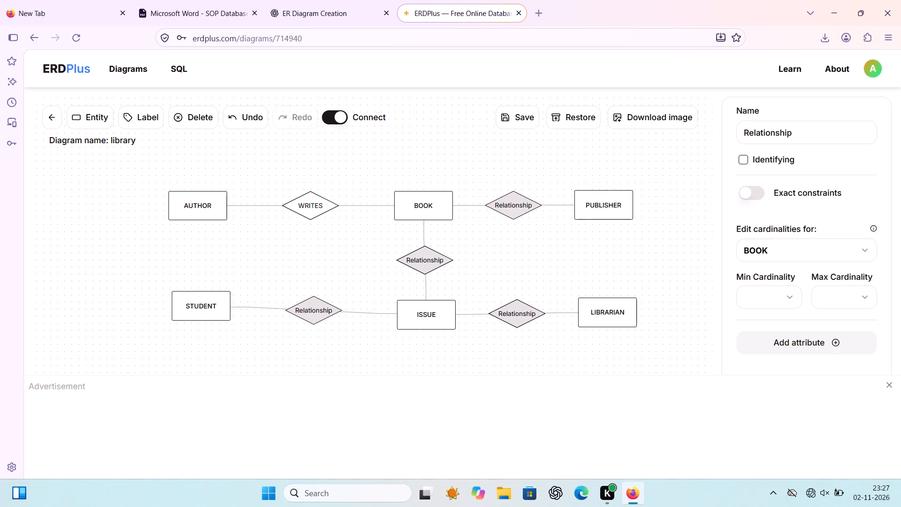
pyautogui.doubleClick(511, 206)
pyautogui.doubleClick(511, 206)
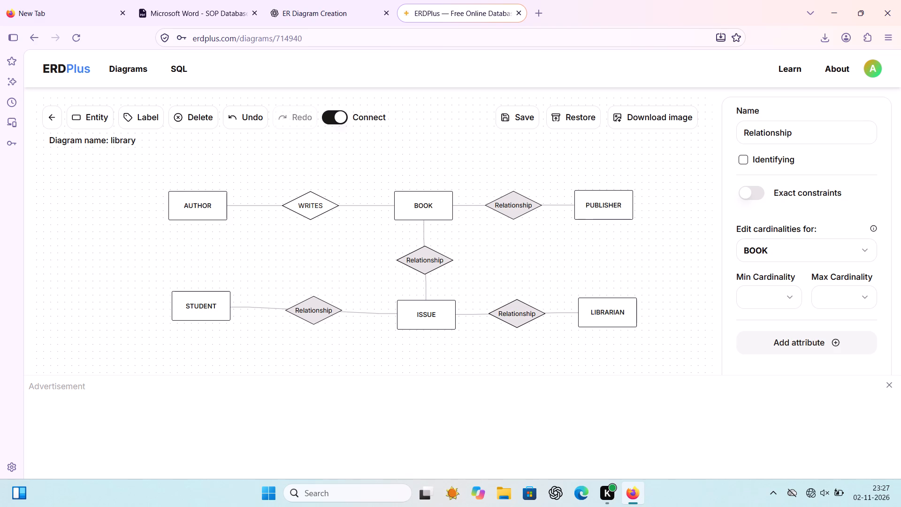
pyautogui.doubleClick(426, 264)
pyautogui.doubleClick(426, 263)
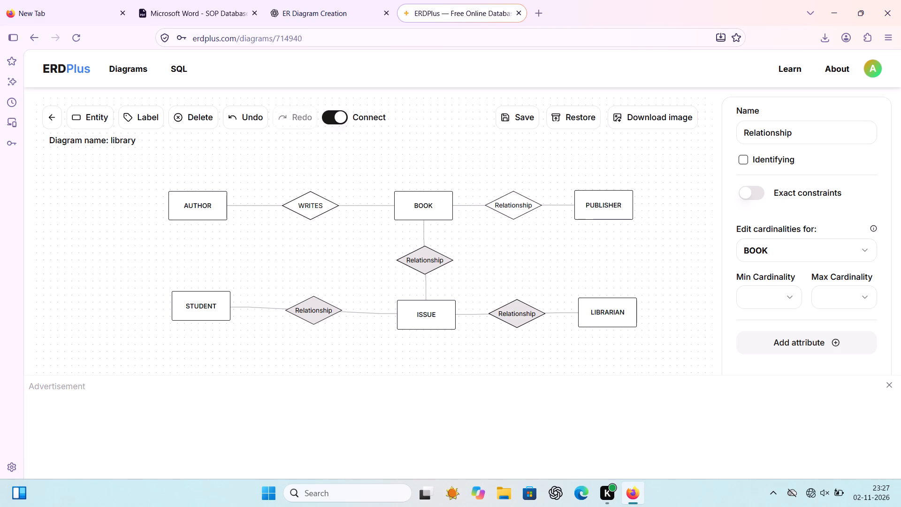
pyautogui.click(521, 211)
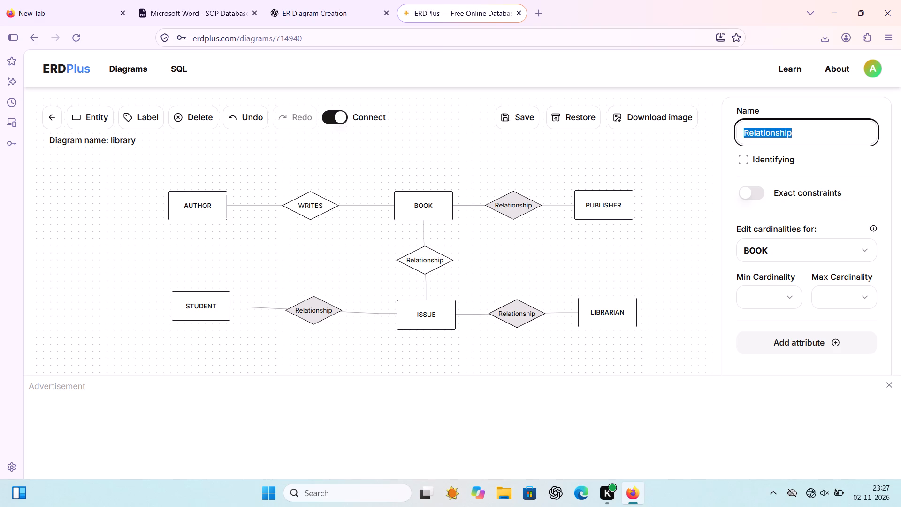
pyautogui.write('PUB')
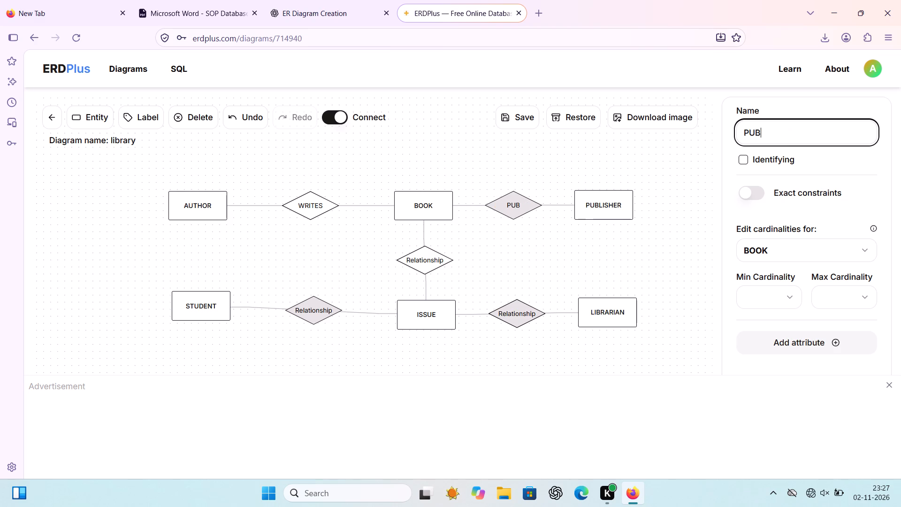
pyautogui.write('LIS')
pyautogui.write('HES')
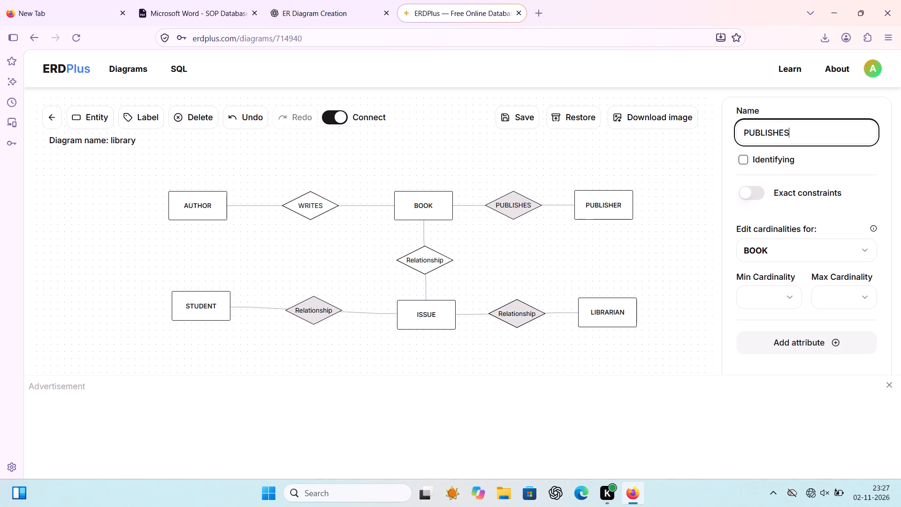
# Rename the relationship between BOOK and ISSUE as HAS.
pyautogui.doubleClick(425, 268)
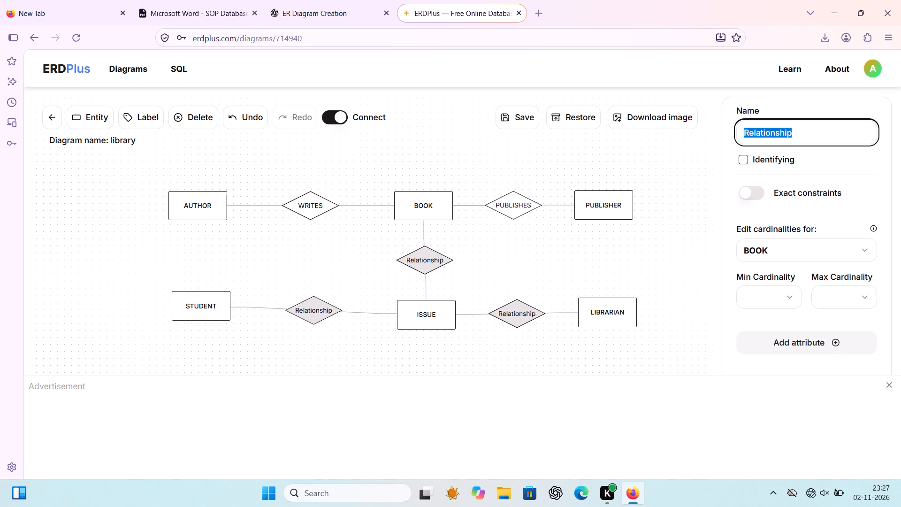
pyautogui.write('HAS')
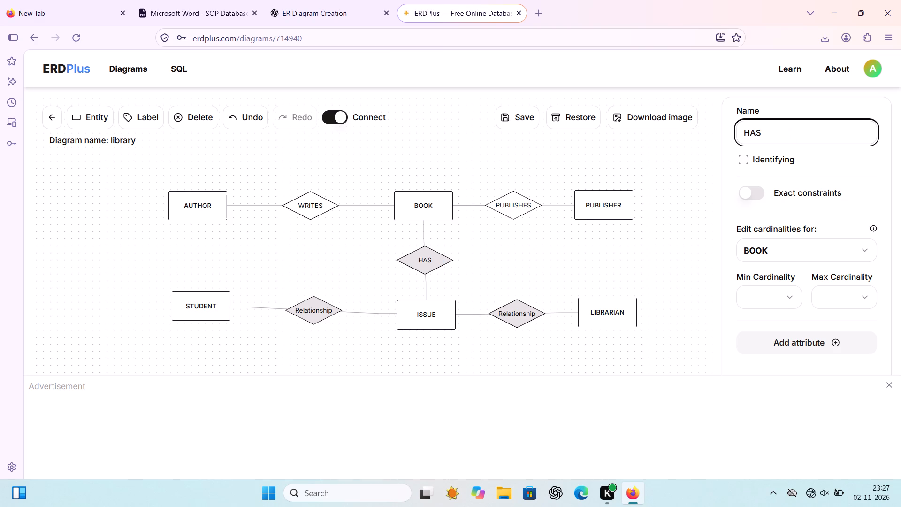
# Rename the relationship between STUDENT and ISSUE as BORROWS.
pyautogui.doubleClick(326, 307)
pyautogui.tripleClick(323, 311)
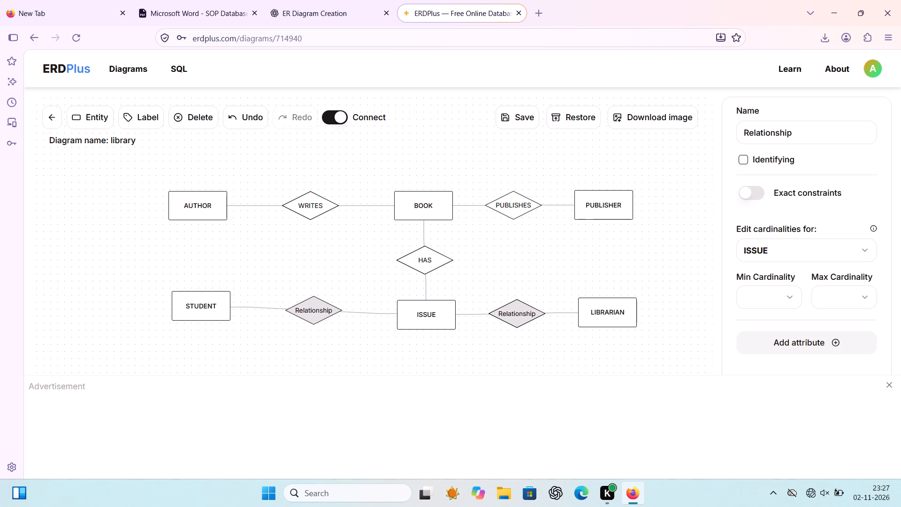
pyautogui.doubleClick(323, 311)
pyautogui.doubleClick(315, 313)
pyautogui.doubleClick(315, 314)
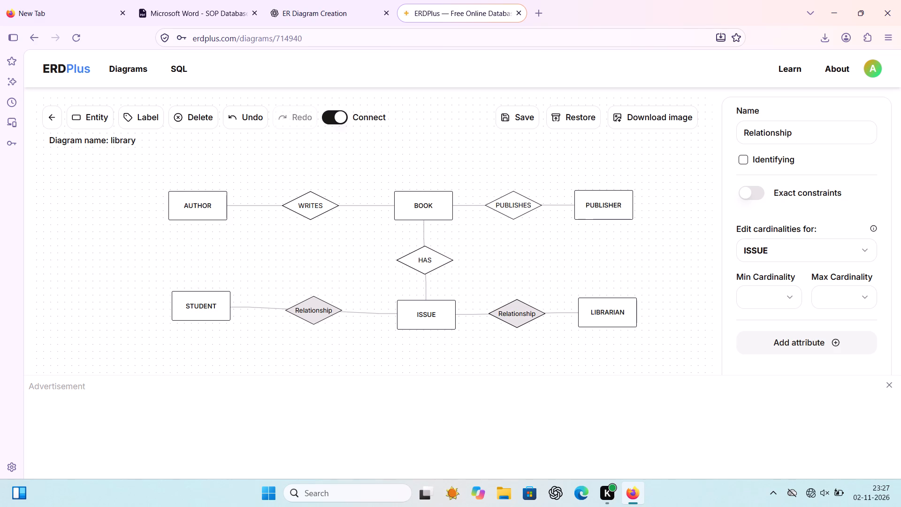
pyautogui.doubleClick(315, 314)
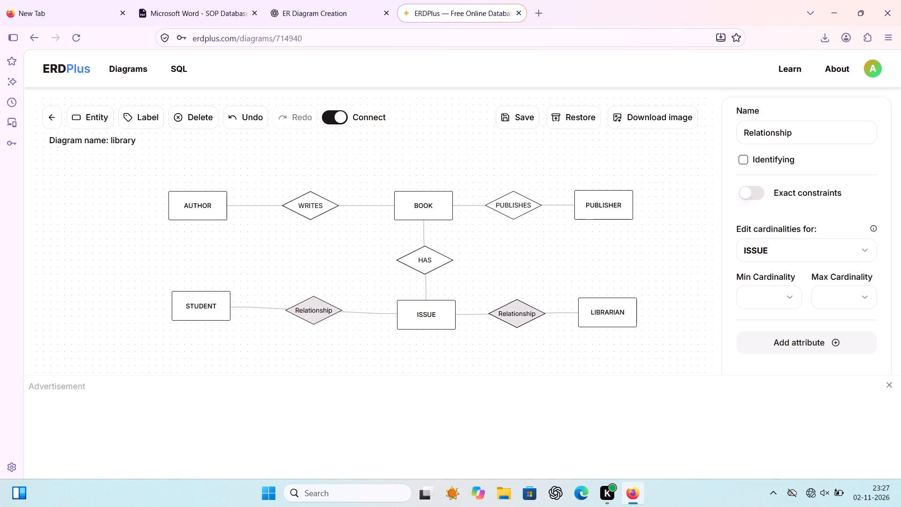
pyautogui.doubleClick(315, 314)
pyautogui.click(805, 133)
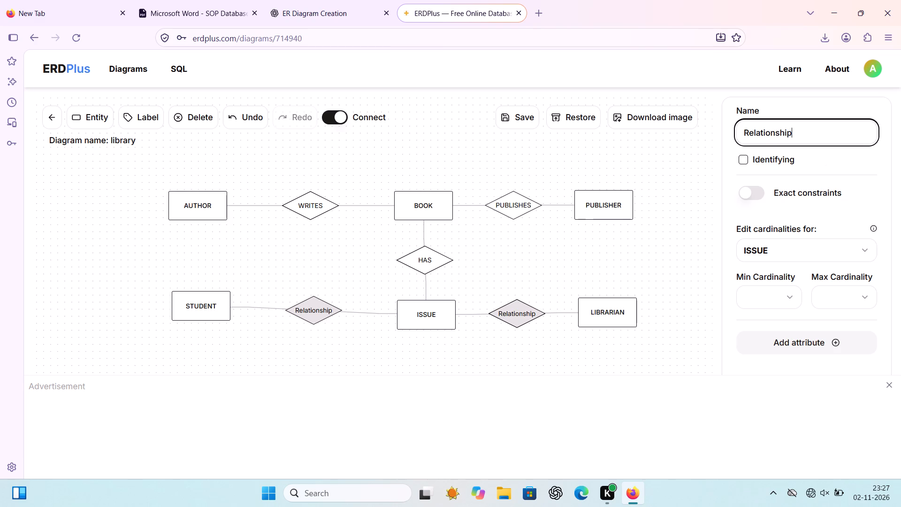
pyautogui.hotkey('ctrl', 'a')
pyautogui.write('BO')
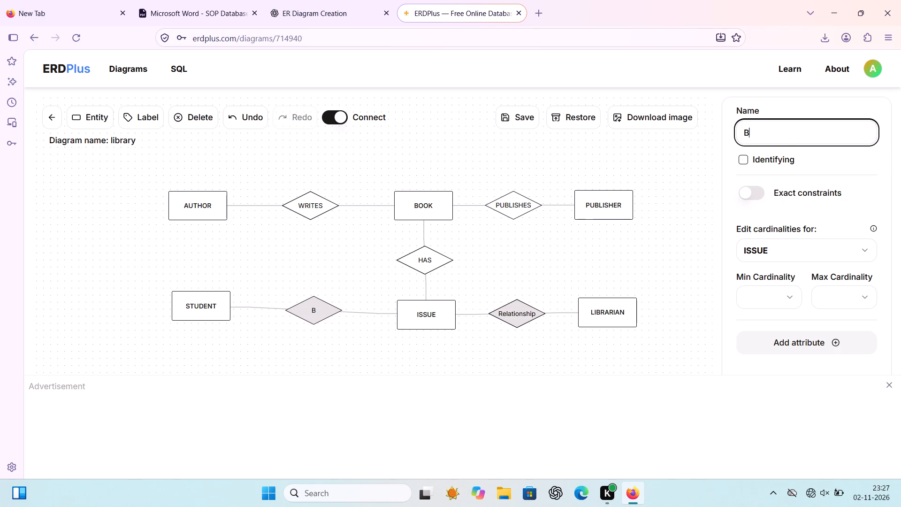
pyautogui.write('RROWS')
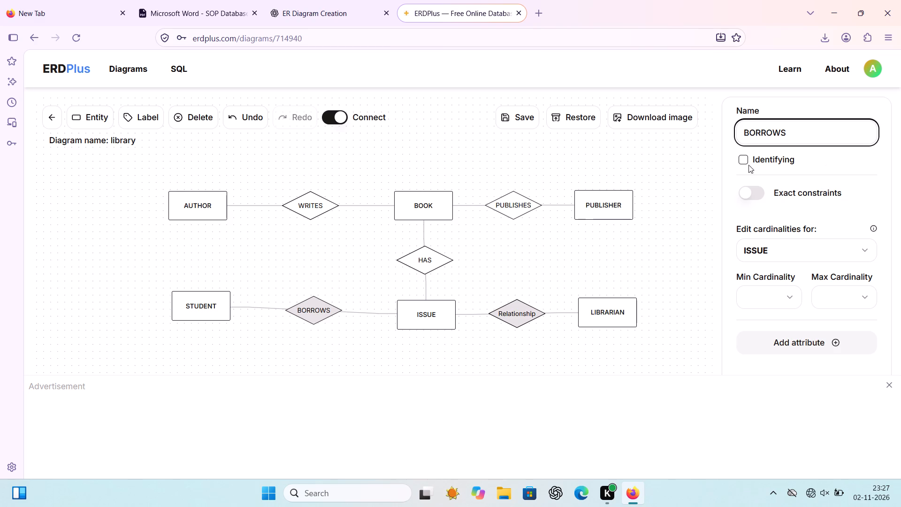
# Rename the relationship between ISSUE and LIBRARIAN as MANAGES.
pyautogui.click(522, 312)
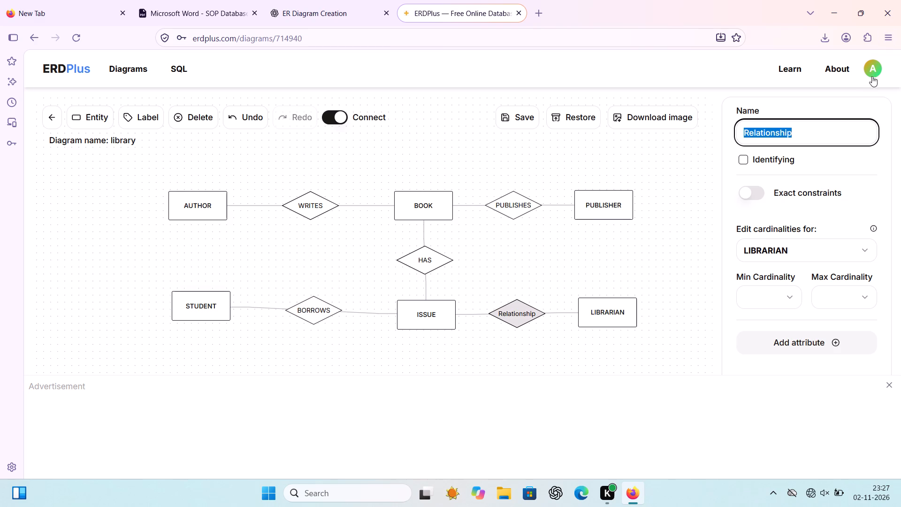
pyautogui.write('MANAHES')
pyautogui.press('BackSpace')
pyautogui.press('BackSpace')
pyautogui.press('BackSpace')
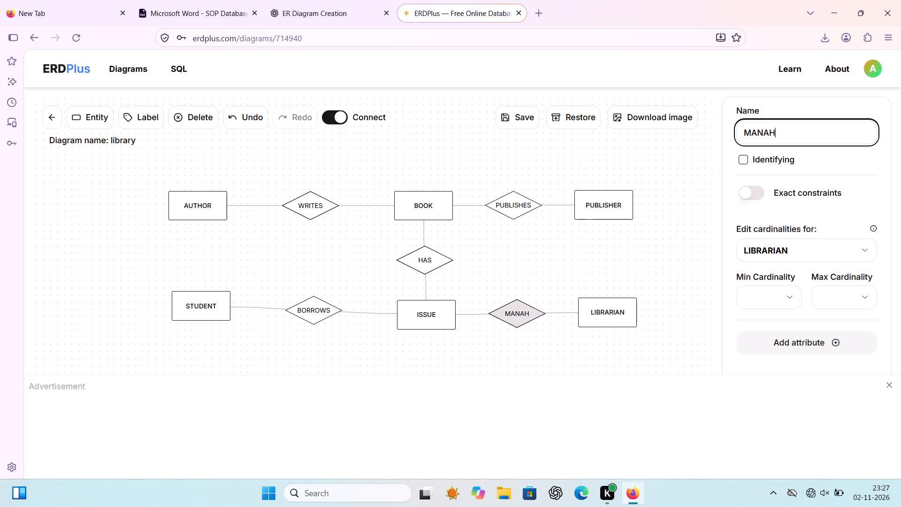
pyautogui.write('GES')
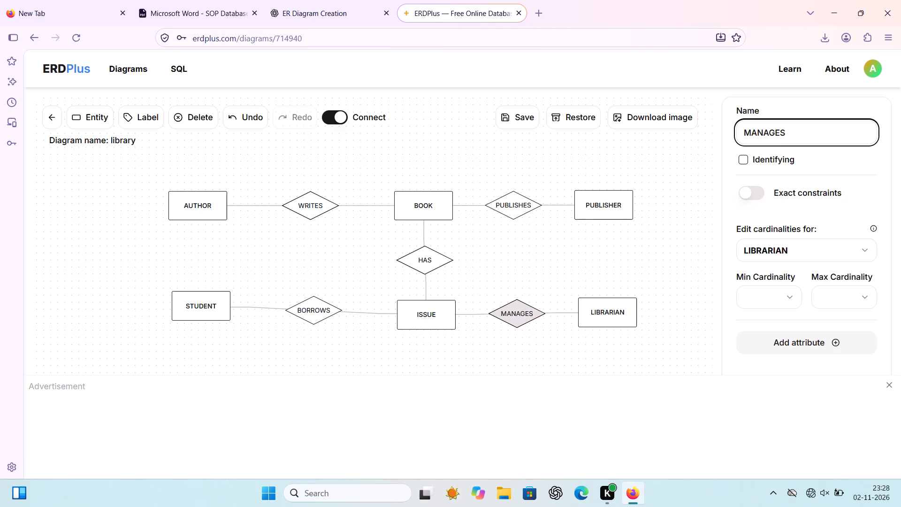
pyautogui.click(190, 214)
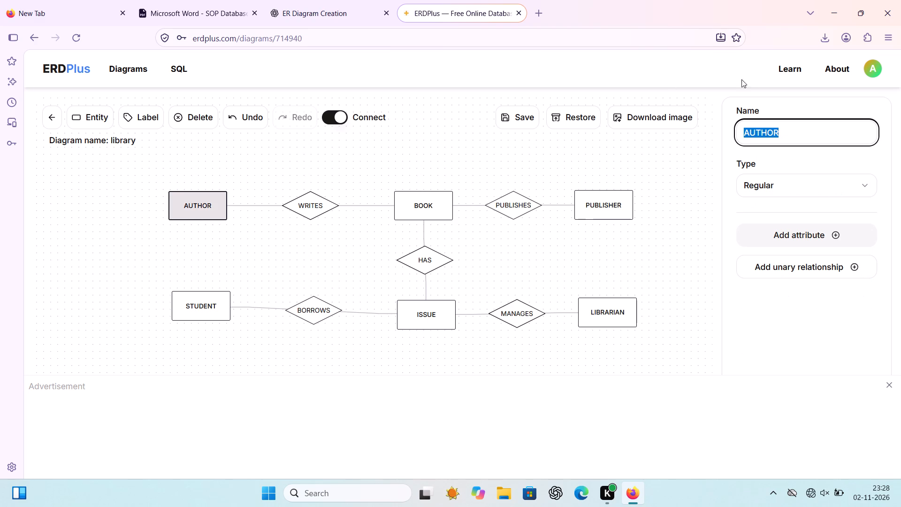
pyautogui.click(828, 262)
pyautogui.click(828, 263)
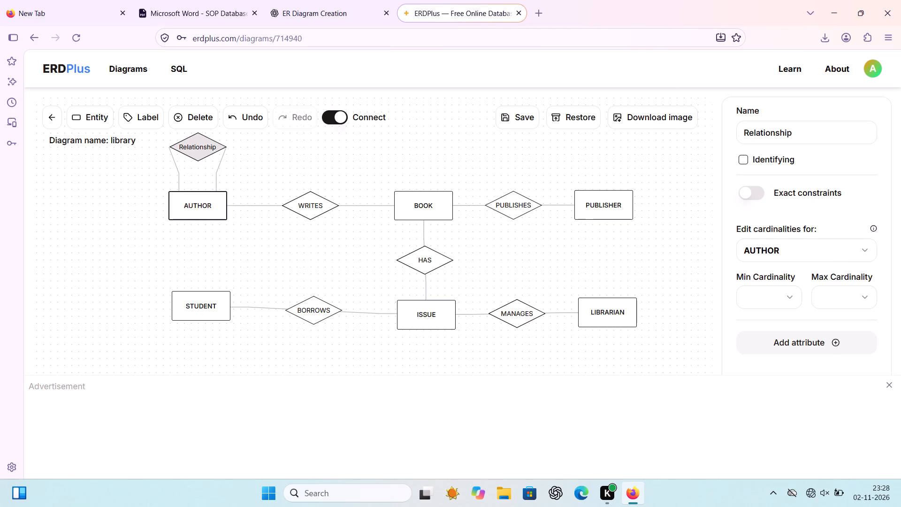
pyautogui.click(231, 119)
# Add a unique attribute named AUTHOR_ID to the AUTHOR entity.
pyautogui.click(208, 205)
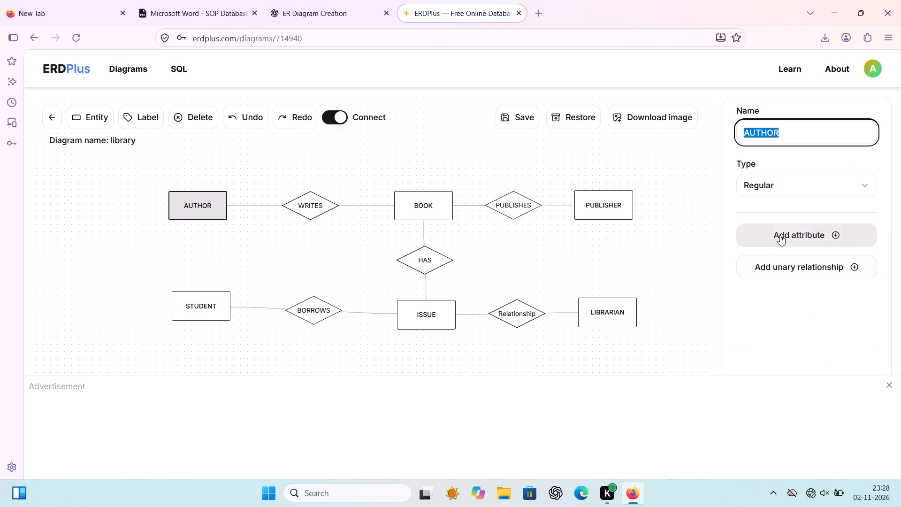
pyautogui.click(779, 236)
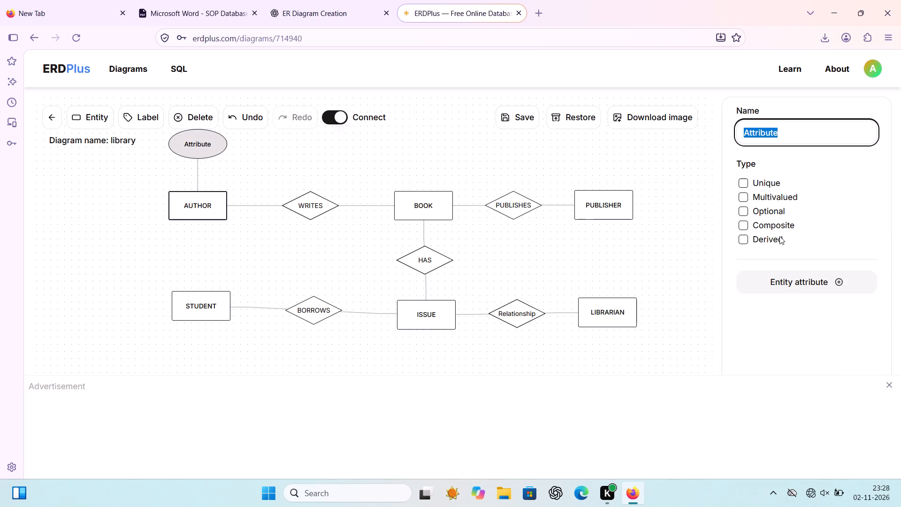
pyautogui.press(',')
pyautogui.press('BackSpace')
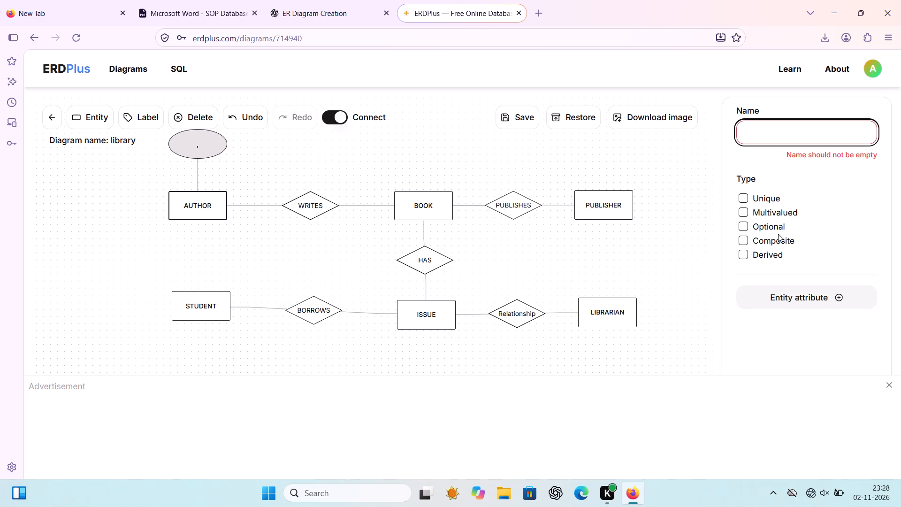
pyautogui.click(752, 196)
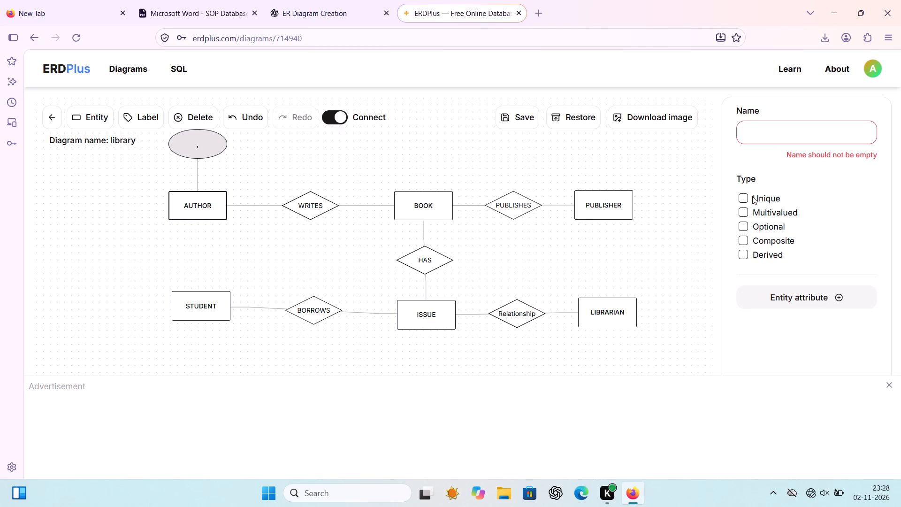
pyautogui.click(746, 197)
pyautogui.click(770, 135)
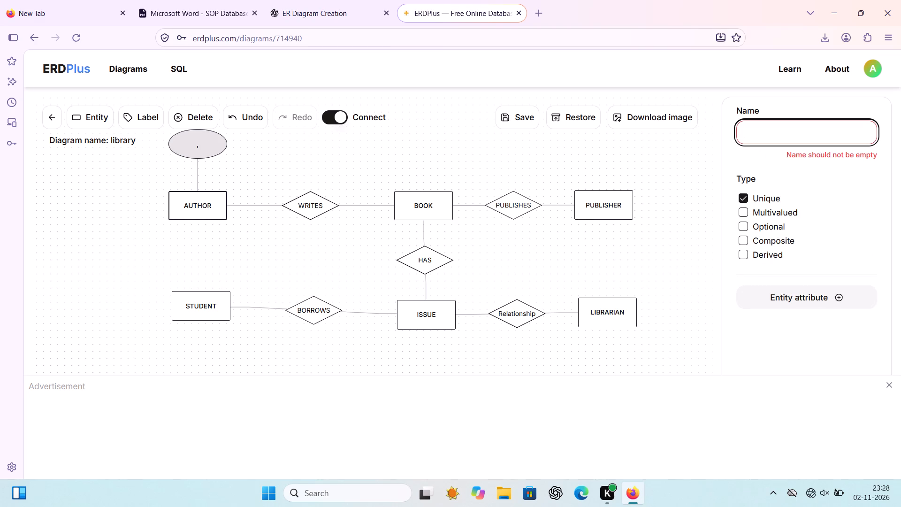
pyautogui.write('AUTHOR')
pyautogui.write('_IS')
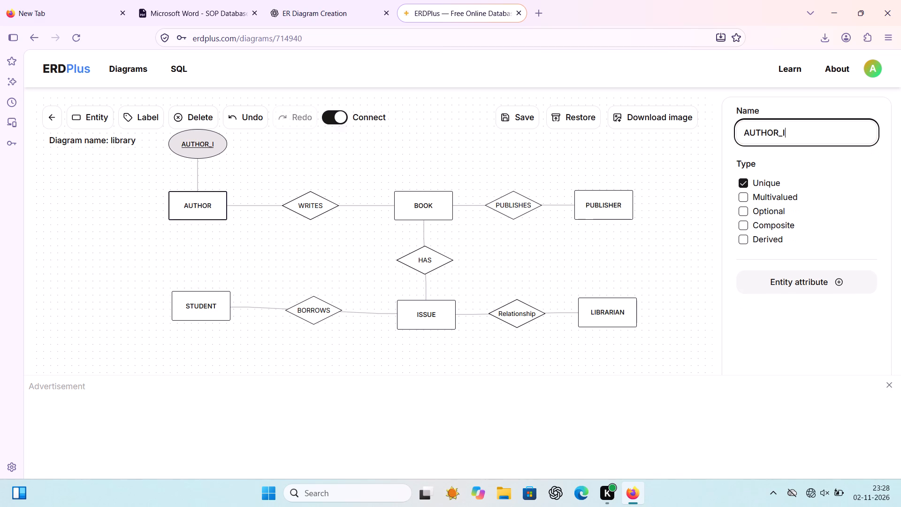
pyautogui.write(']]]\\\\\\')
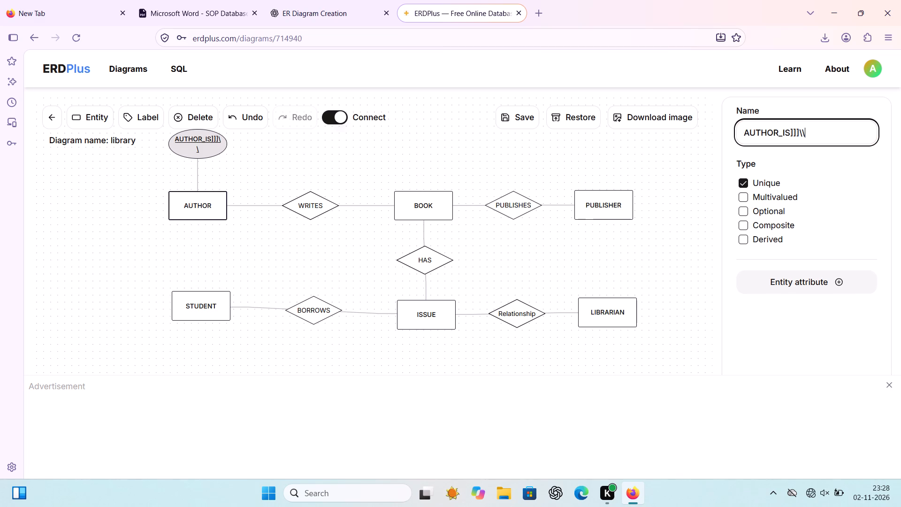
pyautogui.press('BackSpace')
pyautogui.press('BackSpace')
pyautogui.press('BackSpace')
pyautogui.press('BackSpace')
pyautogui.press('BackSpace')
pyautogui.press('BackSpace')
pyautogui.press('BackSpace')
pyautogui.press('d')
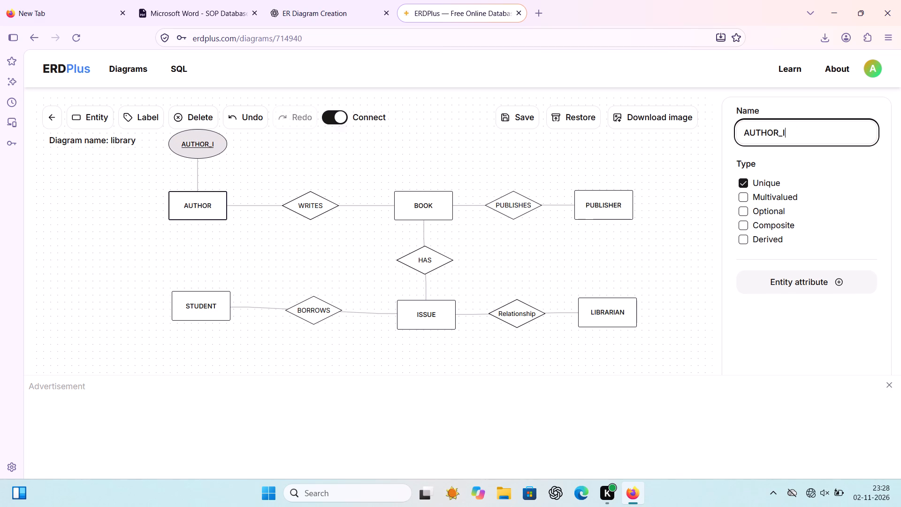
# Add a second attribute named AUTHOR_NAME to the AUTHOR entity.
pyautogui.click(775, 275)
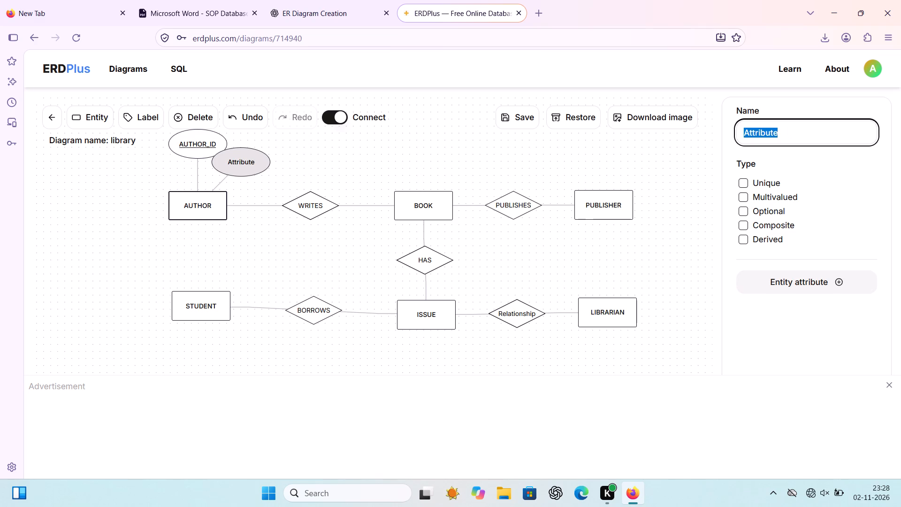
pyautogui.write('AUTHOR_NA,W')
pyautogui.press('BackSpace')
pyautogui.press('BackSpace')
pyautogui.press('BackSpace')
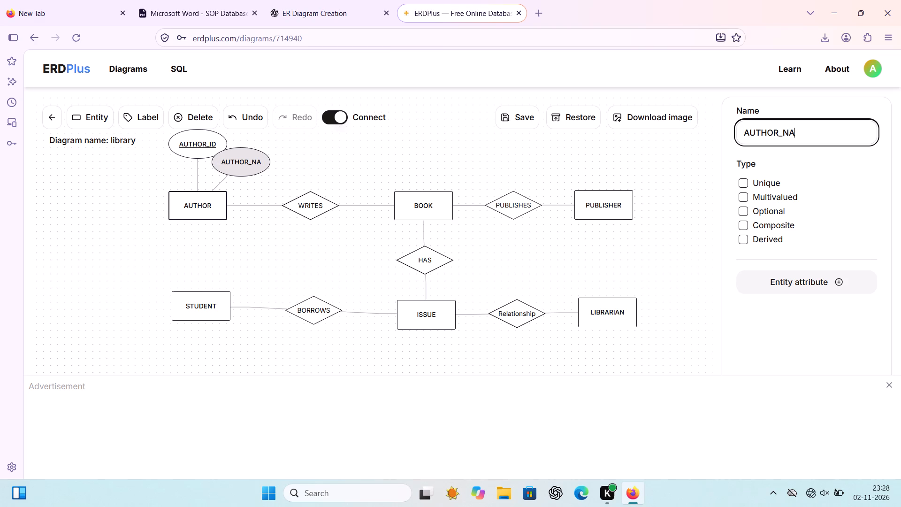
pyautogui.write('AME')
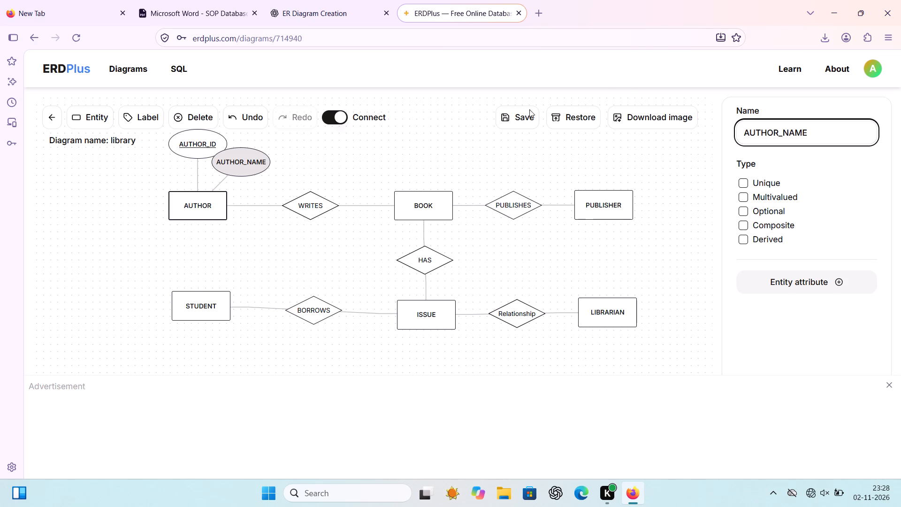
# Save the library diagram and restore it to its saved version.
pyautogui.click(511, 118)
pyautogui.click(567, 124)
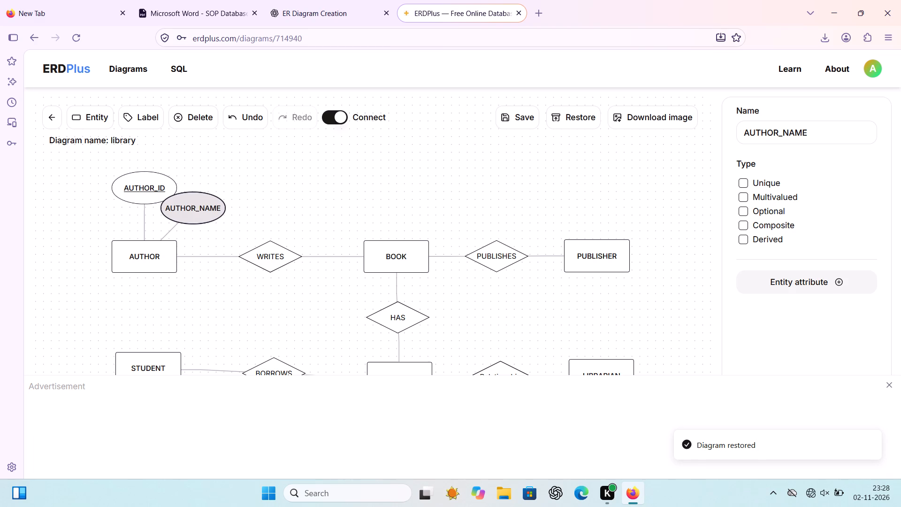
# Add a third attribute to the AUTHOR entity and place it just to the left of AUTHOR.
pyautogui.click(779, 278)
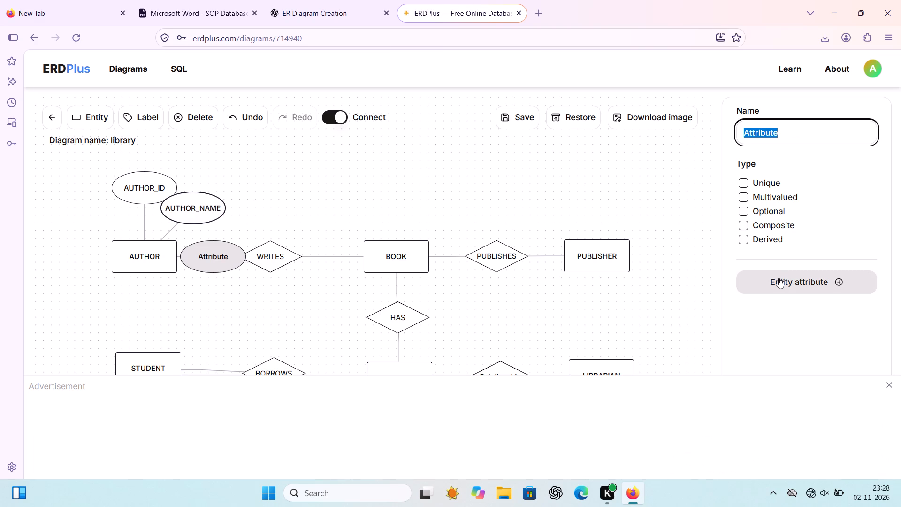
pyautogui.moveTo(211, 264); pyautogui.dragTo(47, 276)
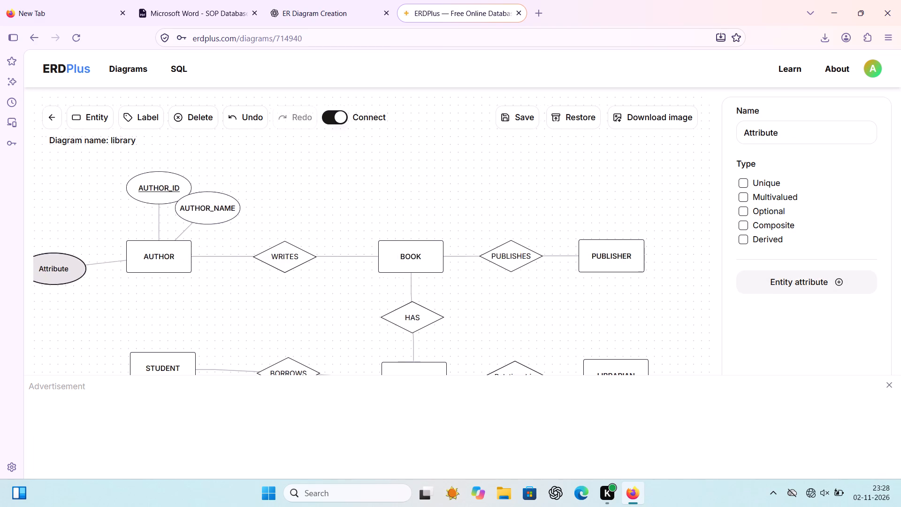
pyautogui.moveTo(47, 276); pyautogui.dragTo(103, 266)
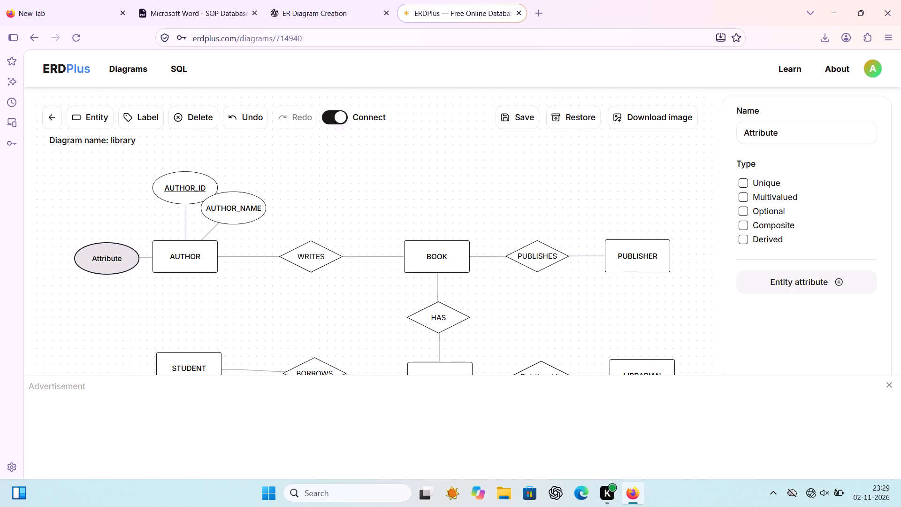
pyautogui.click(103, 266)
# Set the AUTHOR_NAME attribute's type to Composite.
pyautogui.click(224, 213)
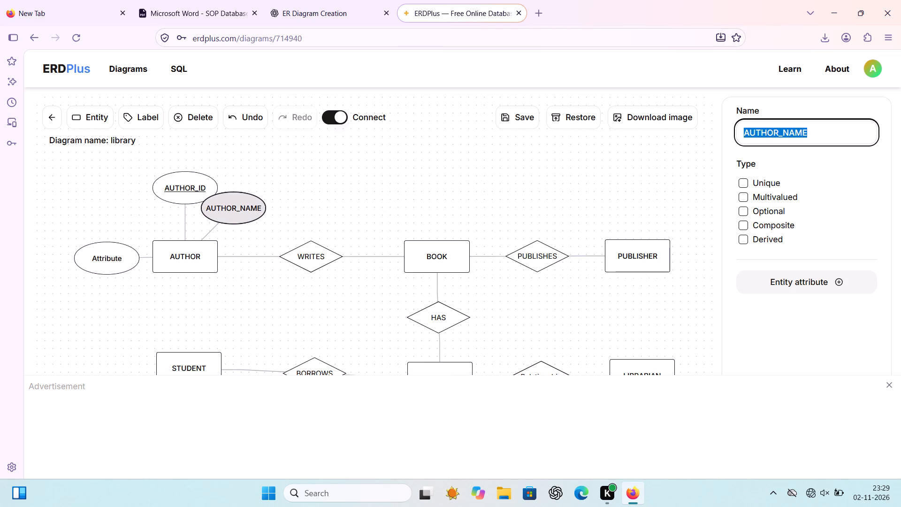
pyautogui.click(741, 223)
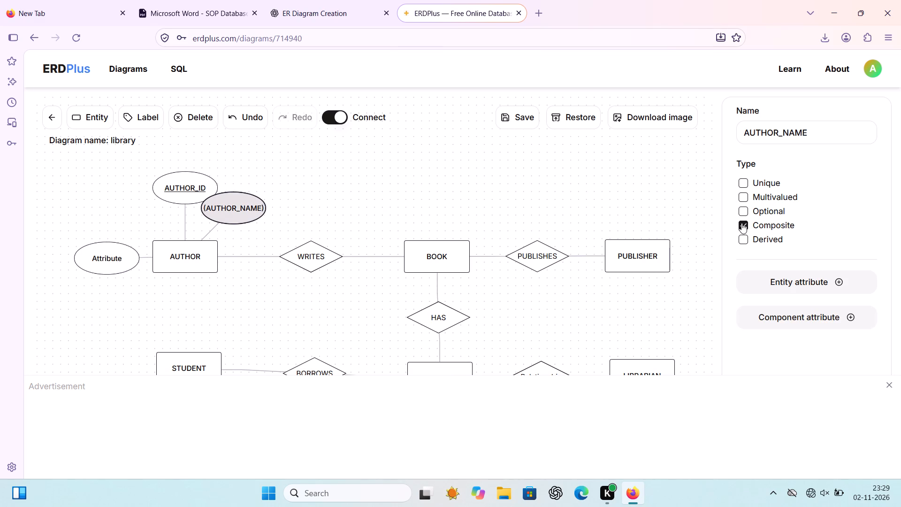
# Rename the unnamed attribute beside AUTHOR as NATIONALITY.
pyautogui.click(93, 261)
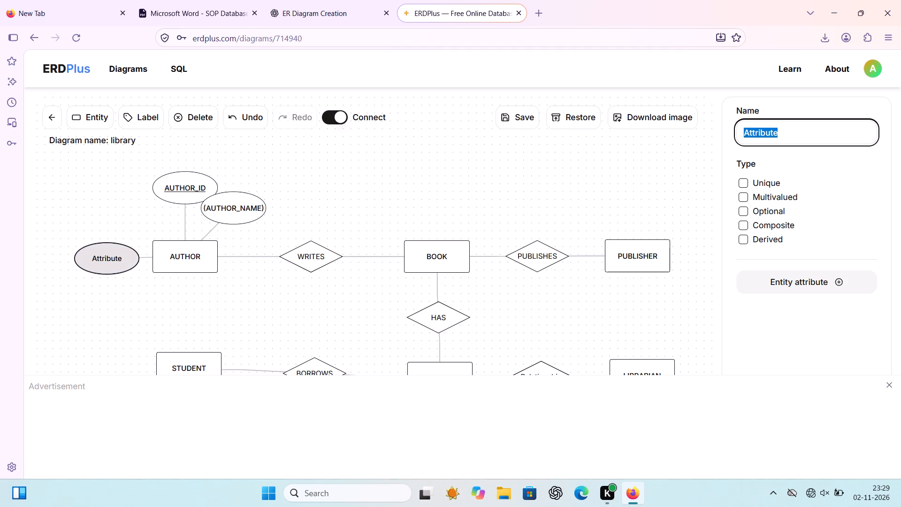
pyautogui.write('NATIONBAL')
pyautogui.press('BackSpace')
pyautogui.press('BackSpace')
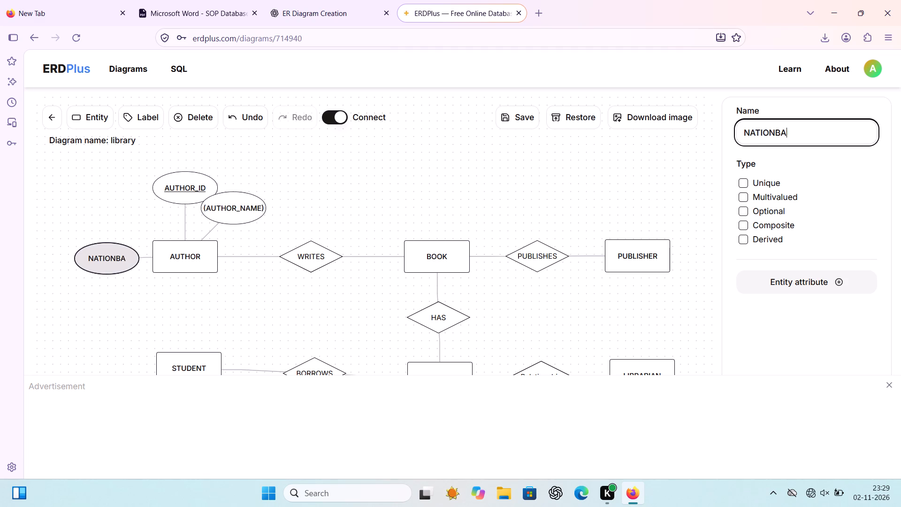
pyautogui.press('BackSpace')
pyautogui.write('ALITY')
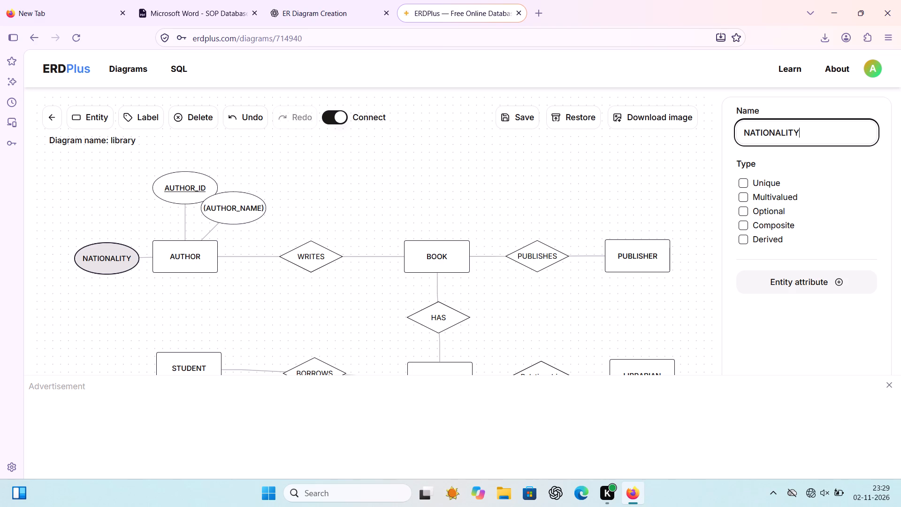
# Move the AUTHOR_NAME attribute to the upper left of AUTHOR, between NATIONALITY and AUTHOR_ID.
pyautogui.moveTo(234, 207); pyautogui.dragTo(186, 207)
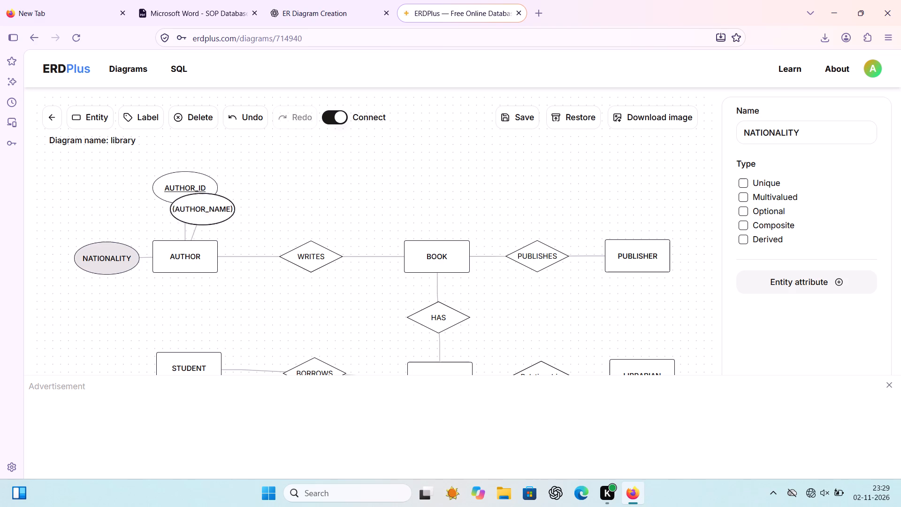
pyautogui.moveTo(186, 207); pyautogui.dragTo(131, 209)
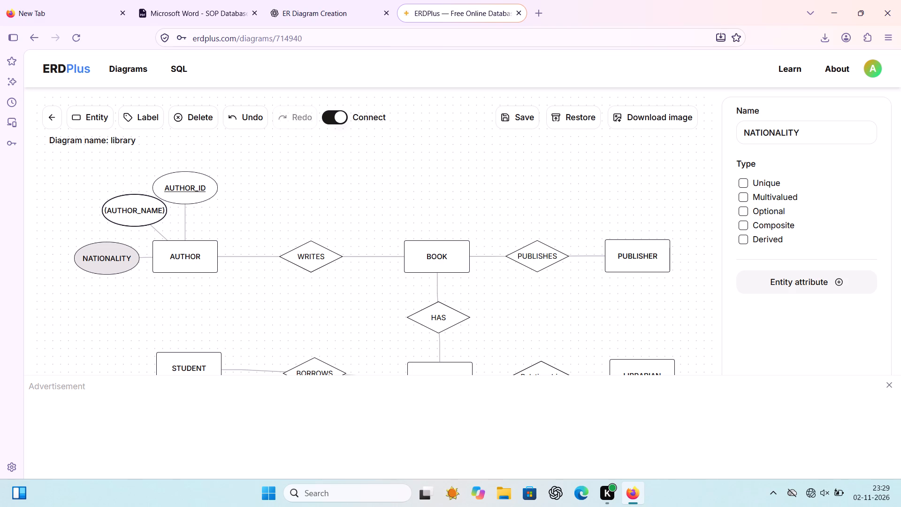
# Add a unique attribute named BOOK_ID to the BOOK entity.
pyautogui.click(441, 262)
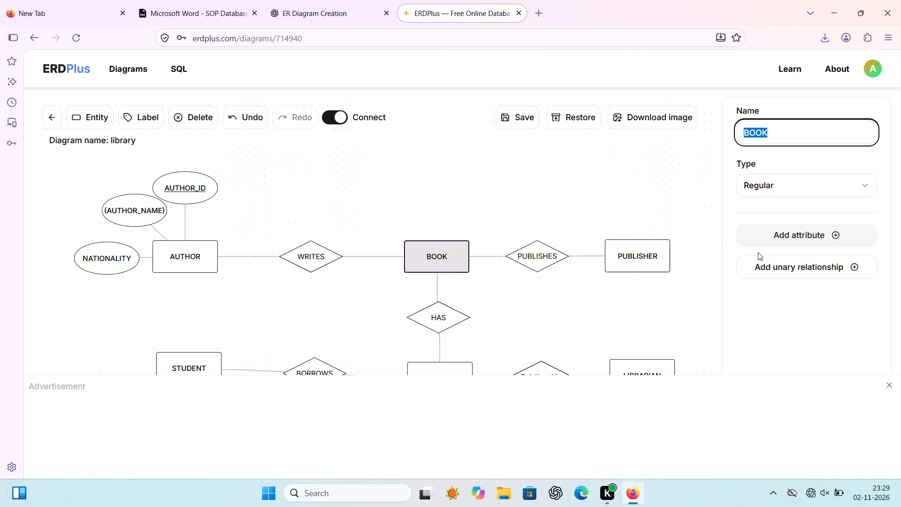
pyautogui.click(768, 237)
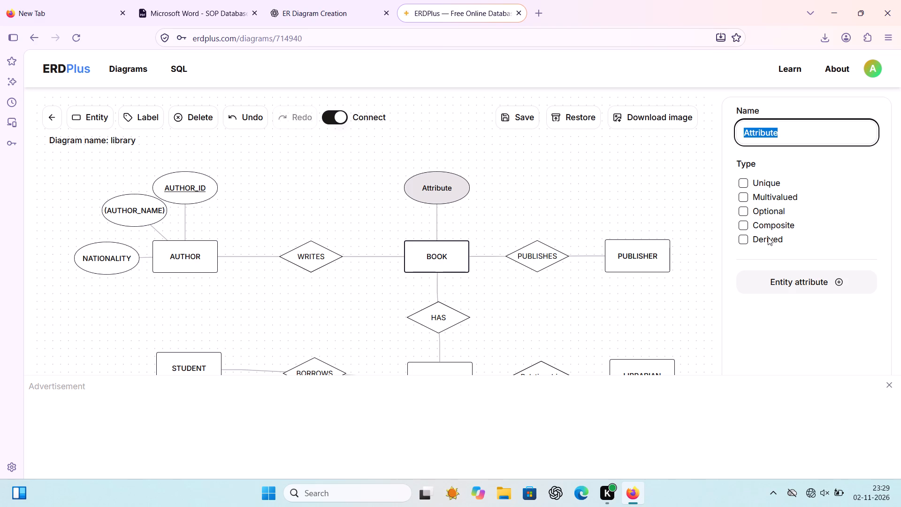
pyautogui.click(742, 182)
pyautogui.click(786, 133)
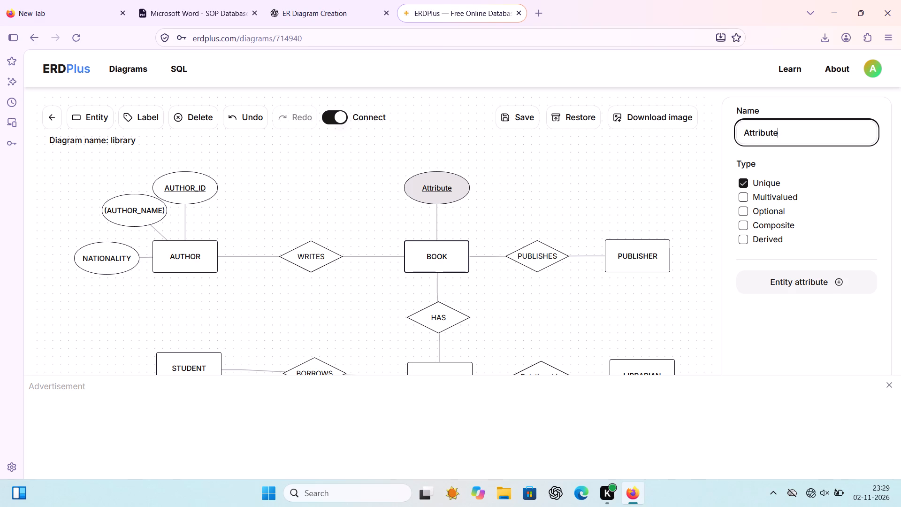
pyautogui.hotkey('ctrl', 'a')
pyautogui.press('BackSpace')
pyautogui.write('BOOK')
pyautogui.write('_ID')
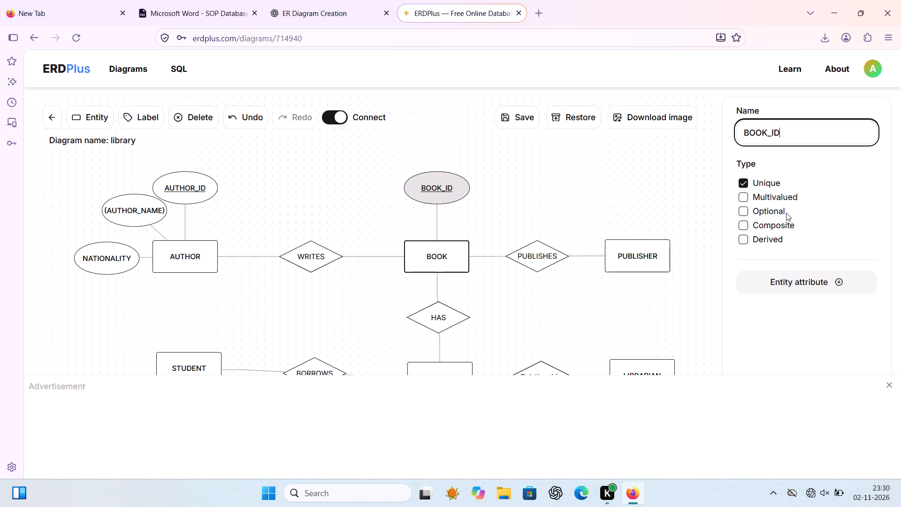
# Add a second attribute named TITLE to the BOOK entity.
pyautogui.click(807, 283)
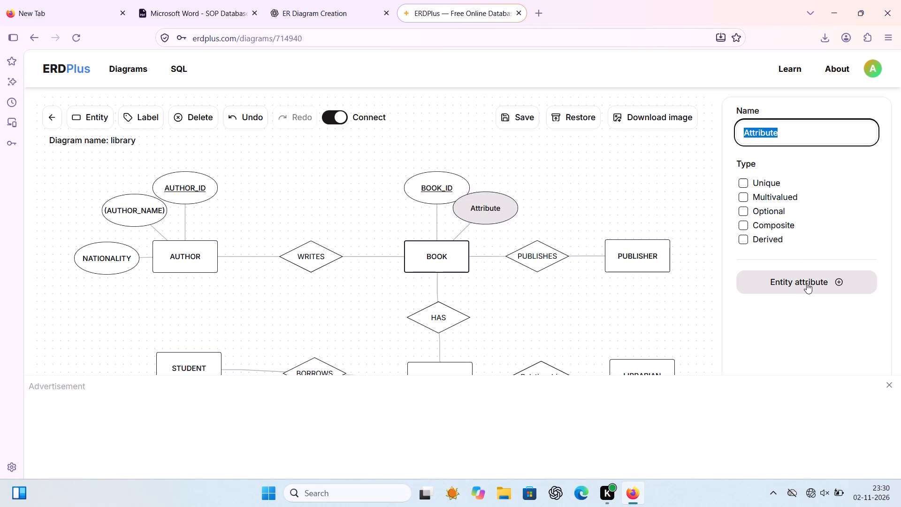
pyautogui.write('TI')
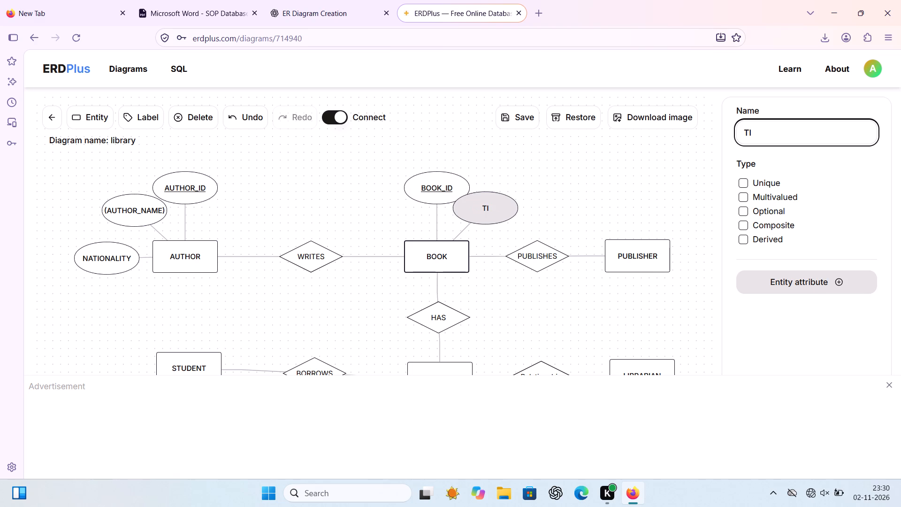
pyautogui.write('TLE')
# Spread the BOOK_ID and TITLE attributes apart above BOOK, shifting BOOK_ID slightly left and TITLE up and right.
pyautogui.click(447, 193)
pyautogui.moveTo(447, 193); pyautogui.dragTo(440, 193)
pyautogui.click(481, 203)
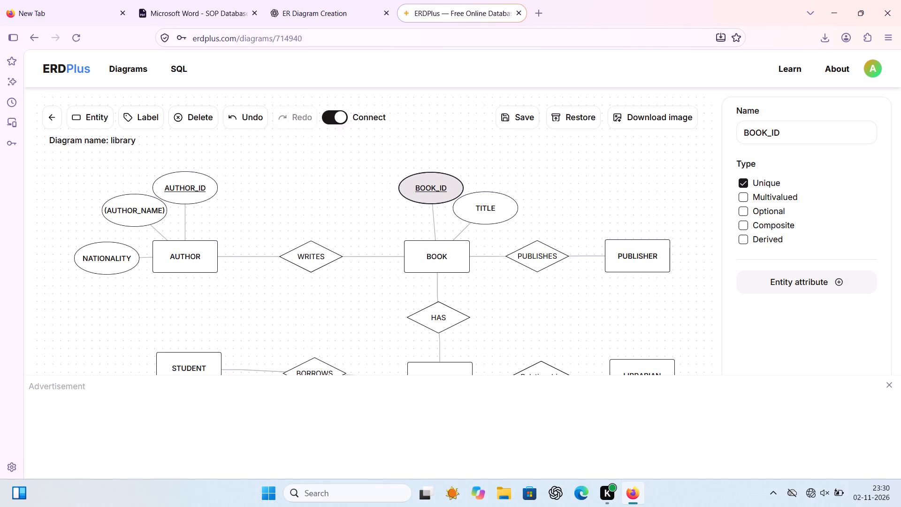
pyautogui.moveTo(481, 203); pyautogui.dragTo(489, 192)
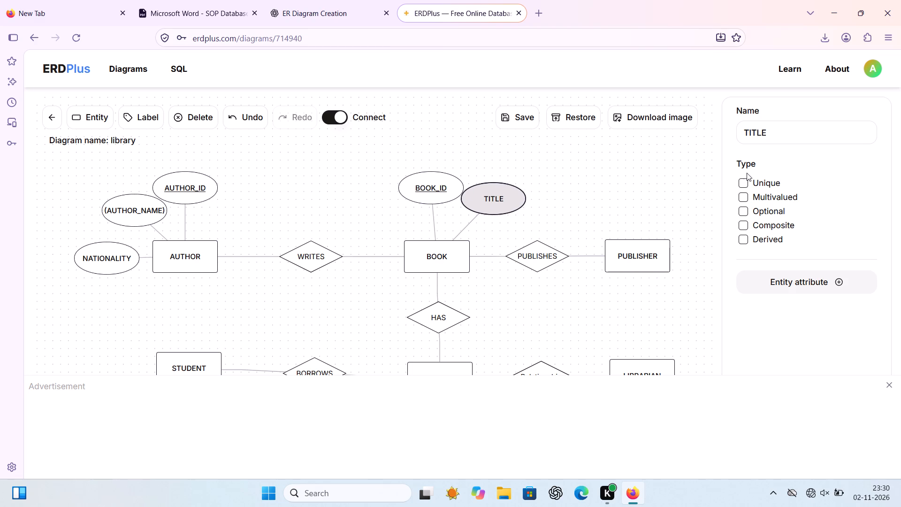
# Add a third attribute named CATEGORY to the BOOK entity and place it above and left of BOOK, beside BOOK_ID.
pyautogui.click(784, 276)
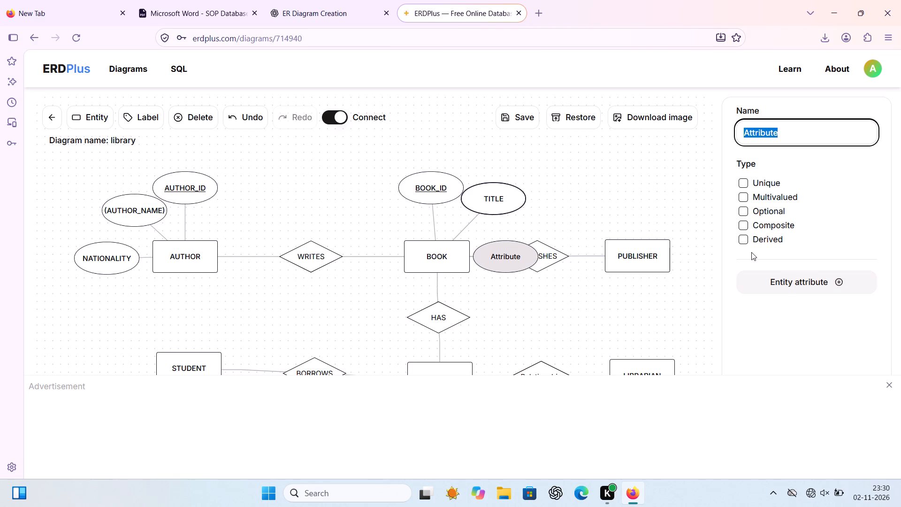
pyautogui.moveTo(499, 257); pyautogui.dragTo(311, 205)
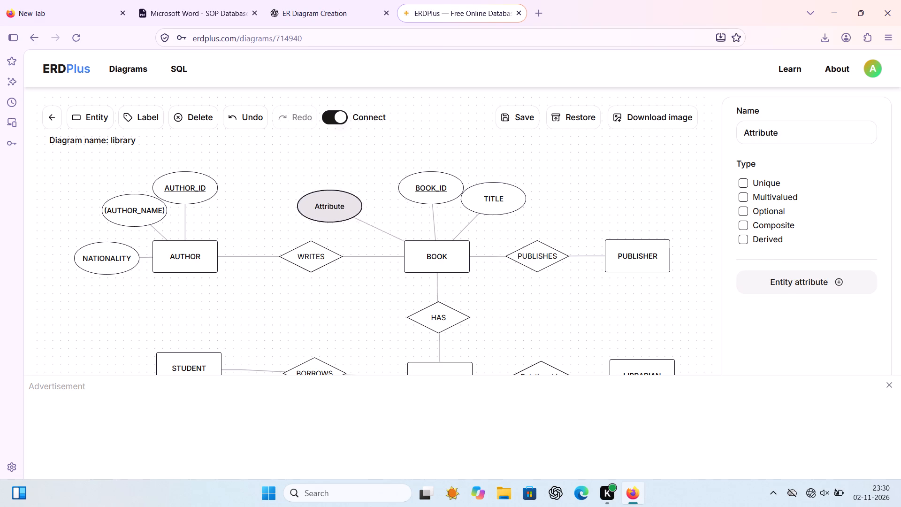
pyautogui.moveTo(311, 205); pyautogui.dragTo(351, 176)
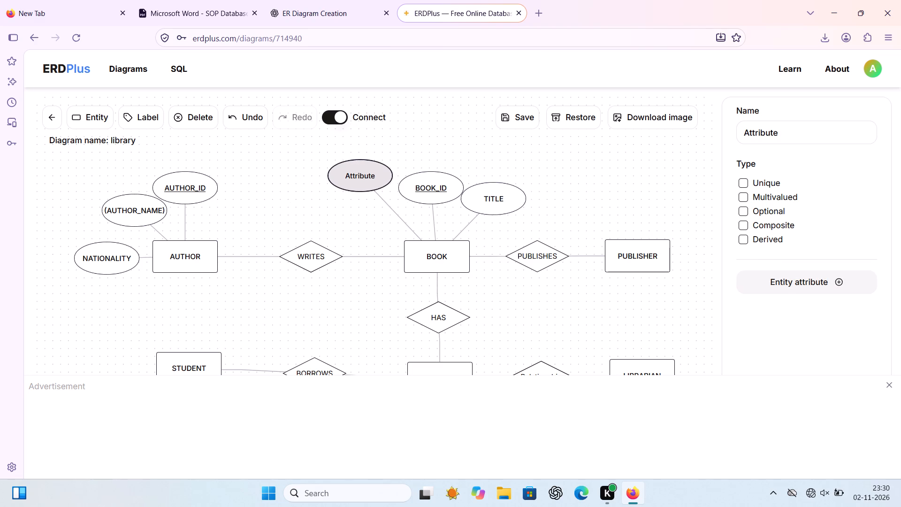
pyautogui.click(351, 176)
pyautogui.click(810, 131)
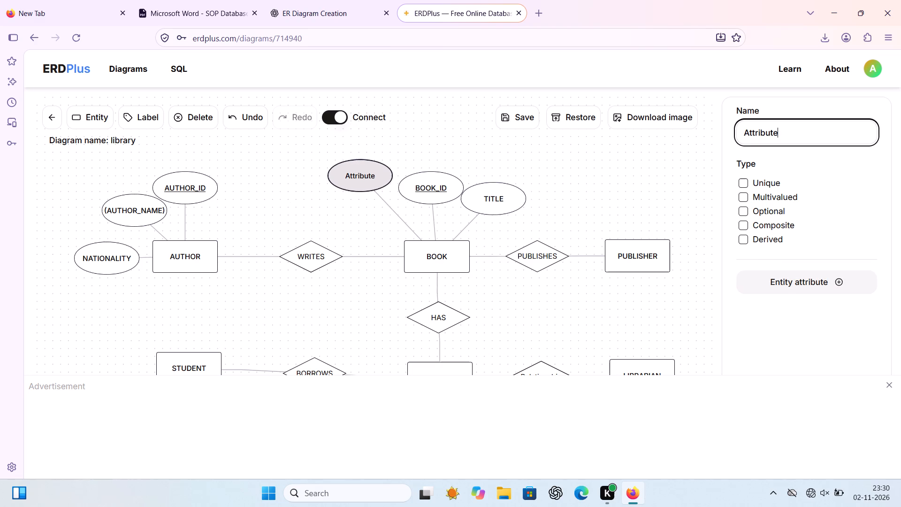
pyautogui.hotkey('ctrl', 'a')
pyautogui.press('BackSpace')
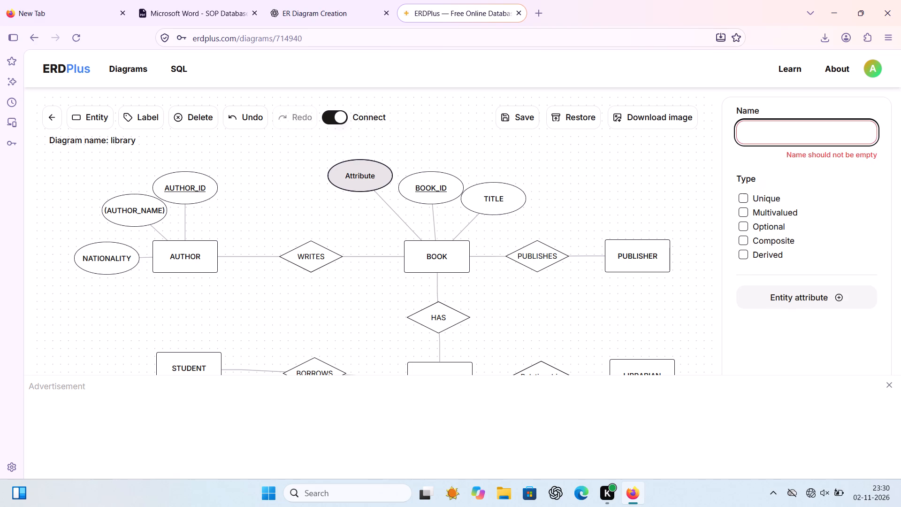
pyautogui.write('CATEGORY')
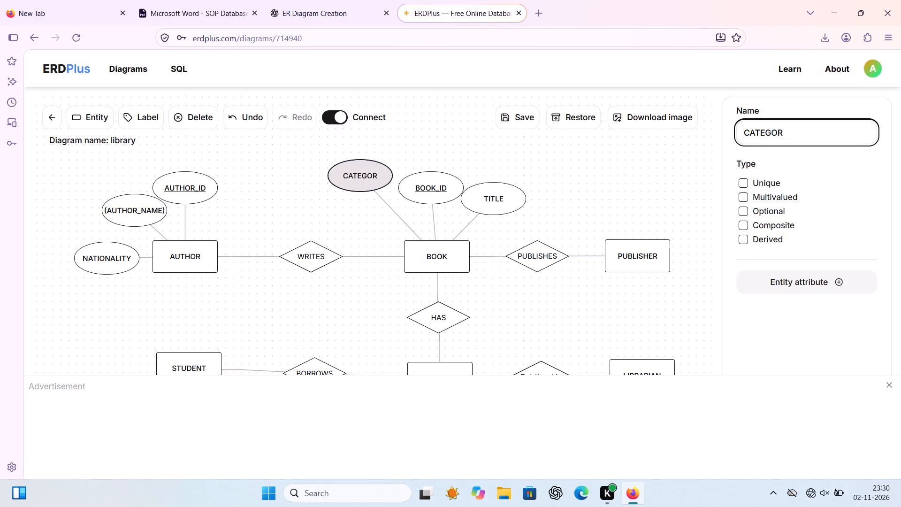
# Add an attribute named ISBN to the BOOK entity and place it just below CATEGORY, above the WRITES relationship.
pyautogui.click(428, 259)
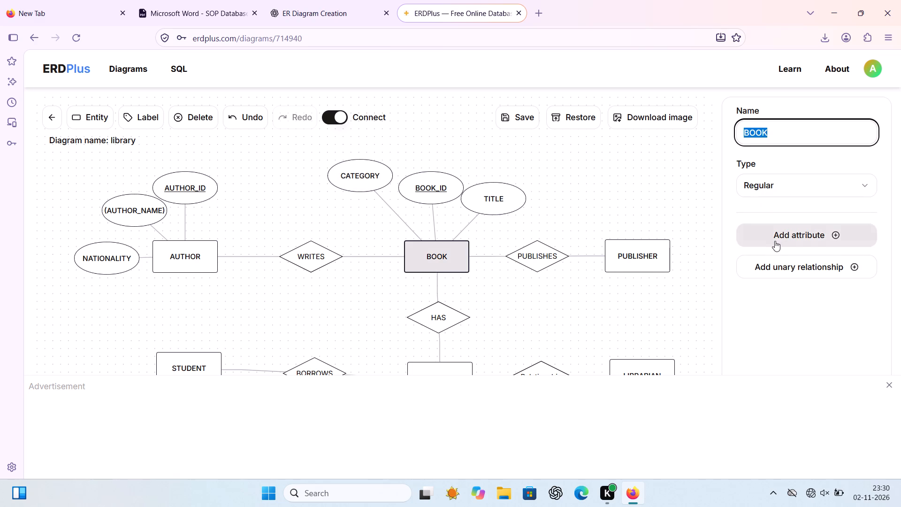
pyautogui.click(775, 241)
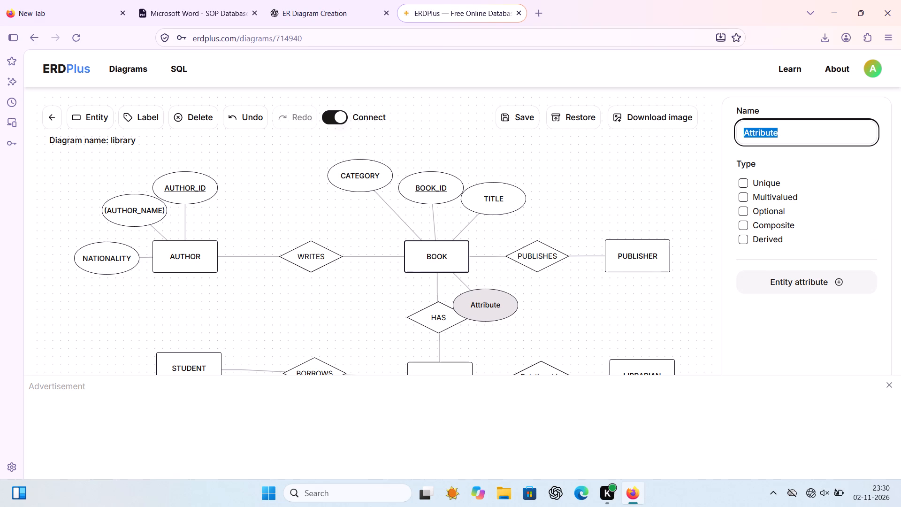
pyautogui.write('ISBN')
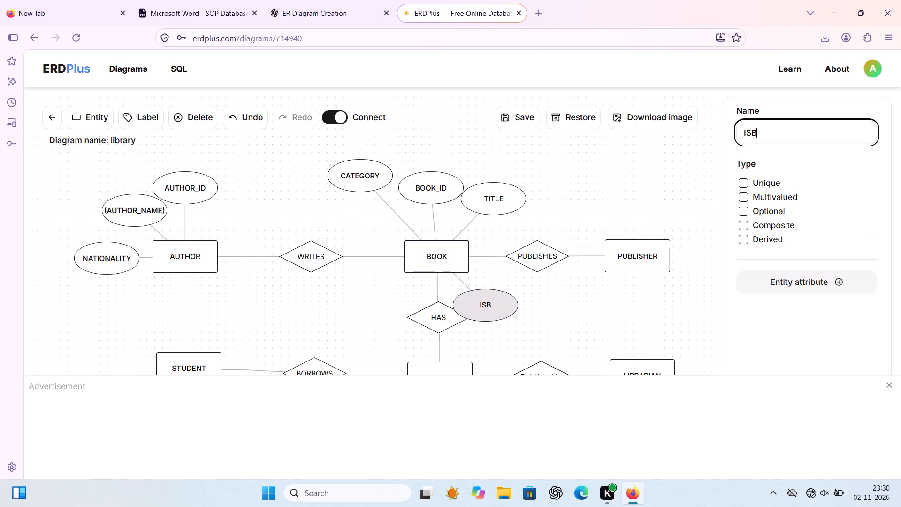
pyautogui.moveTo(476, 311); pyautogui.dragTo(425, 276)
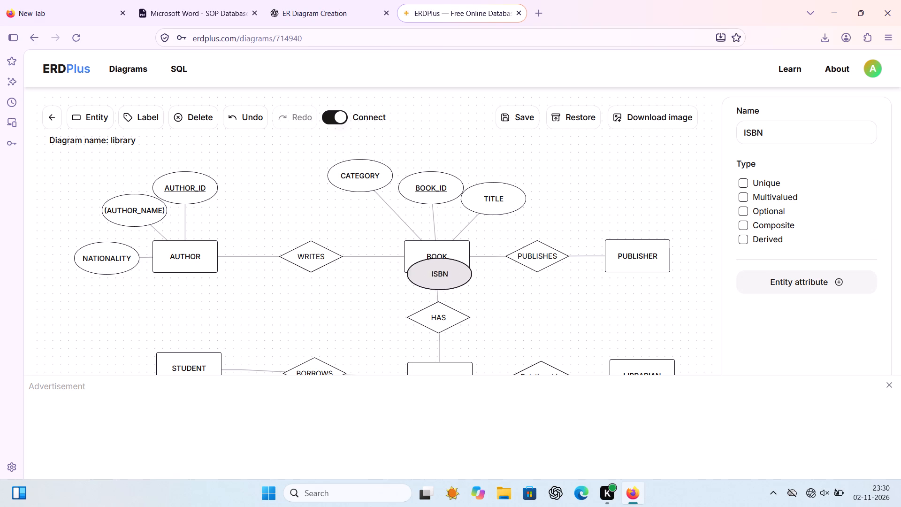
pyautogui.moveTo(425, 276); pyautogui.dragTo(363, 192)
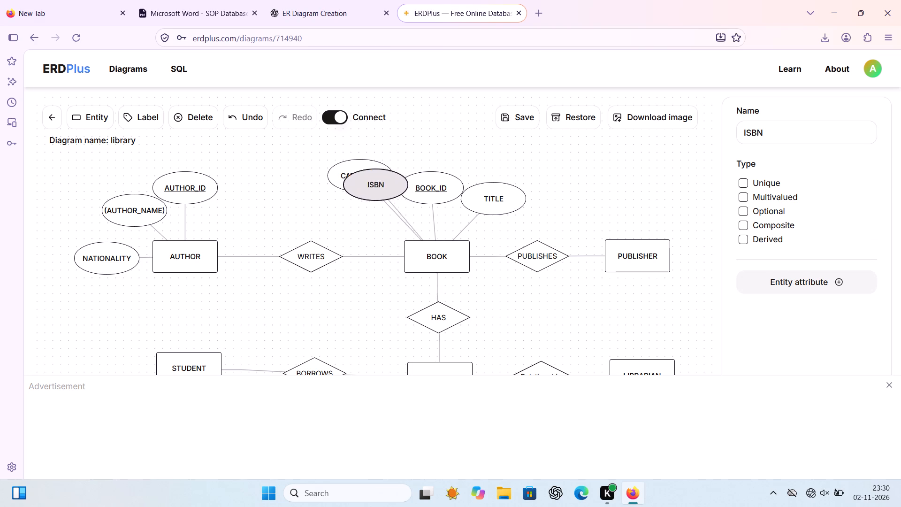
pyautogui.moveTo(363, 192); pyautogui.dragTo(323, 216)
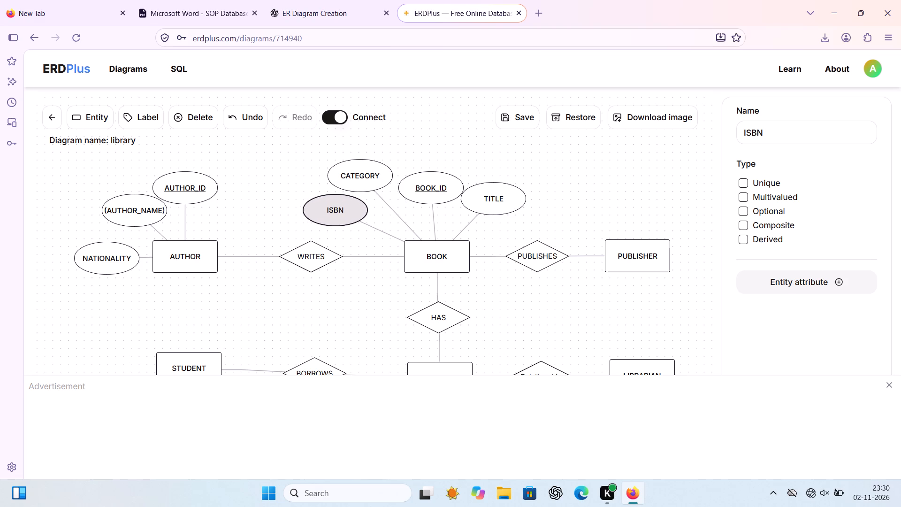
pyautogui.moveTo(323, 216); pyautogui.dragTo(326, 215)
pyautogui.click(325, 215)
# Add a unique attribute named PUBLISHER_ID to the PUBLISHER entity, along with a second, still unnamed attribute.
pyautogui.click(648, 265)
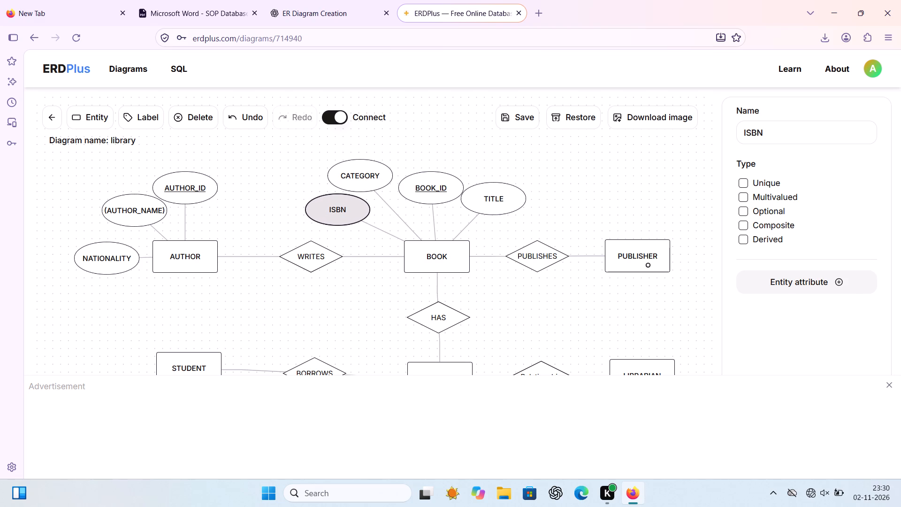
pyautogui.click(765, 234)
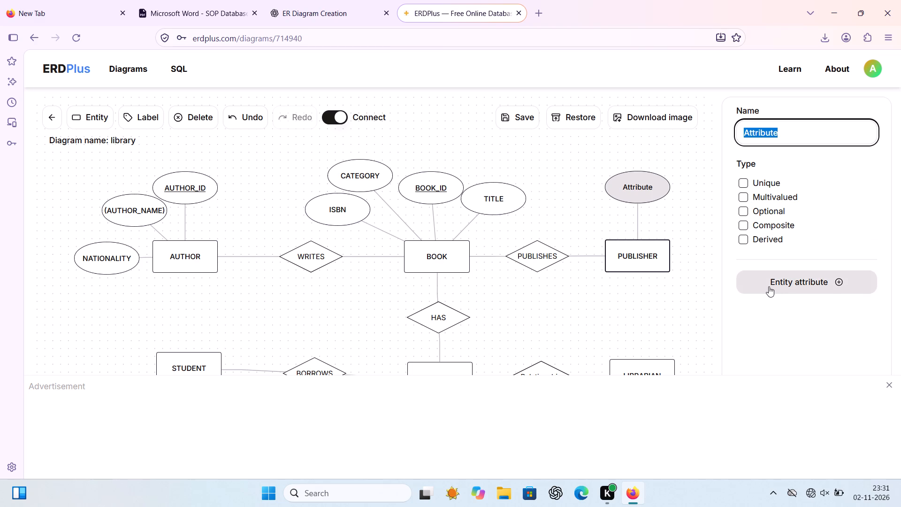
pyautogui.press('BackSpace')
pyautogui.write('PUBLI')
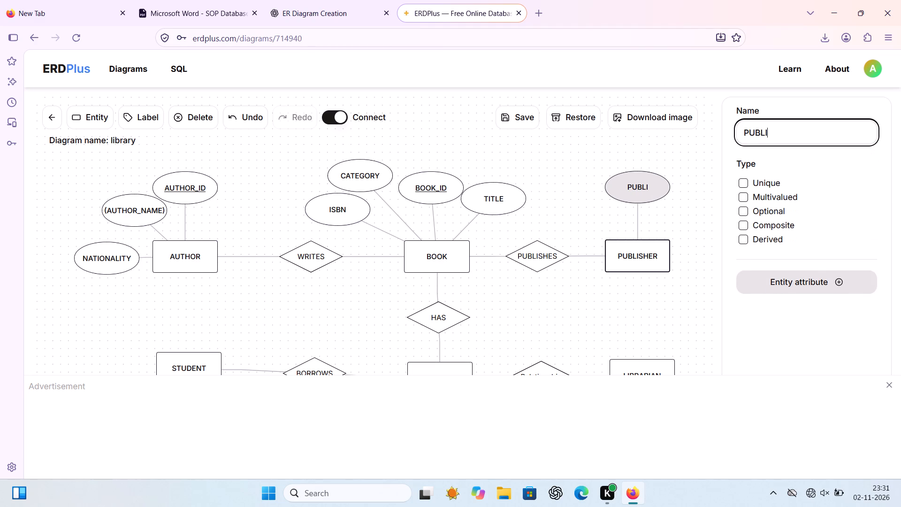
pyautogui.write('SHER_')
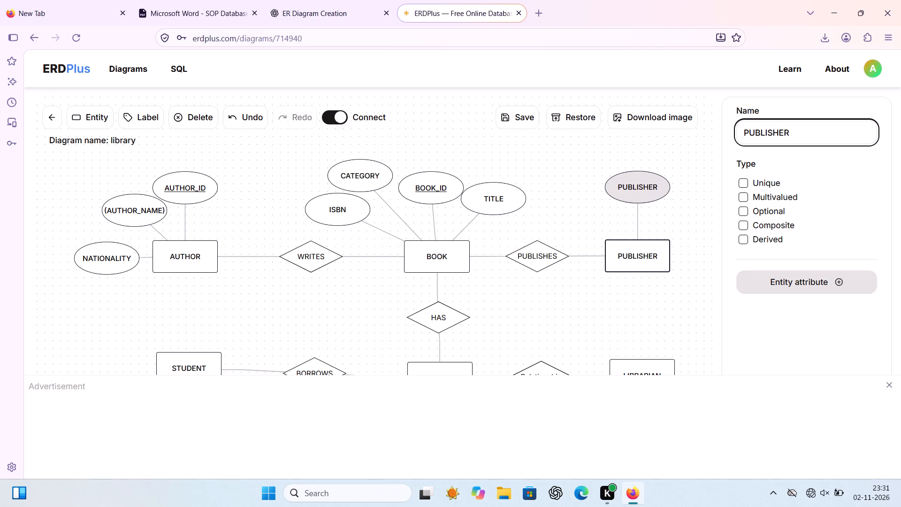
pyautogui.write('ID')
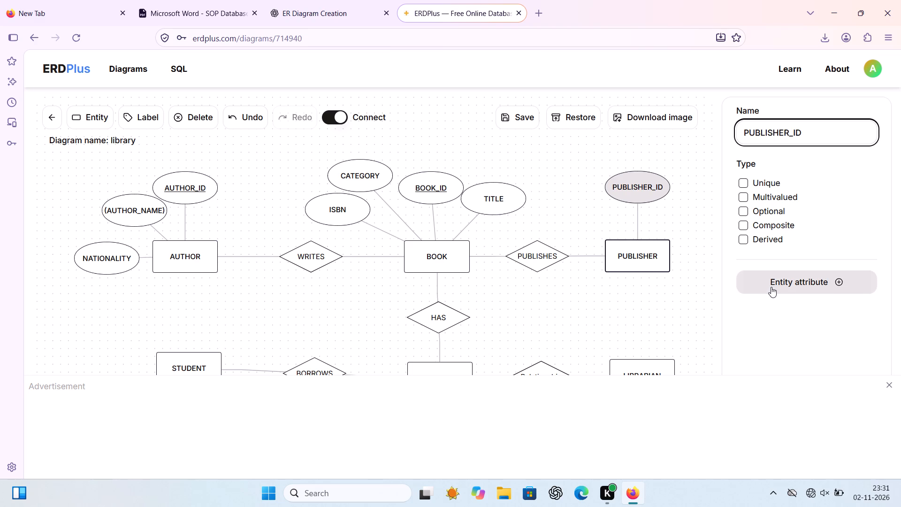
pyautogui.click(772, 287)
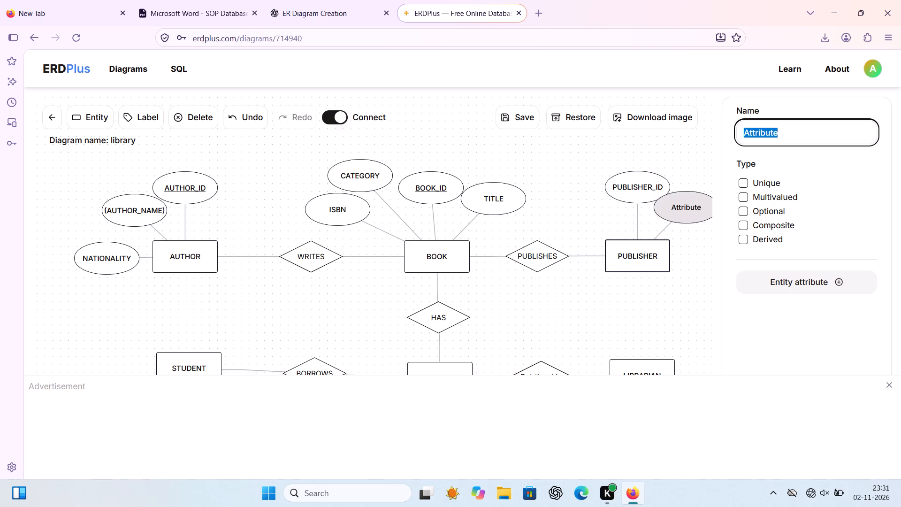
pyautogui.click(655, 192)
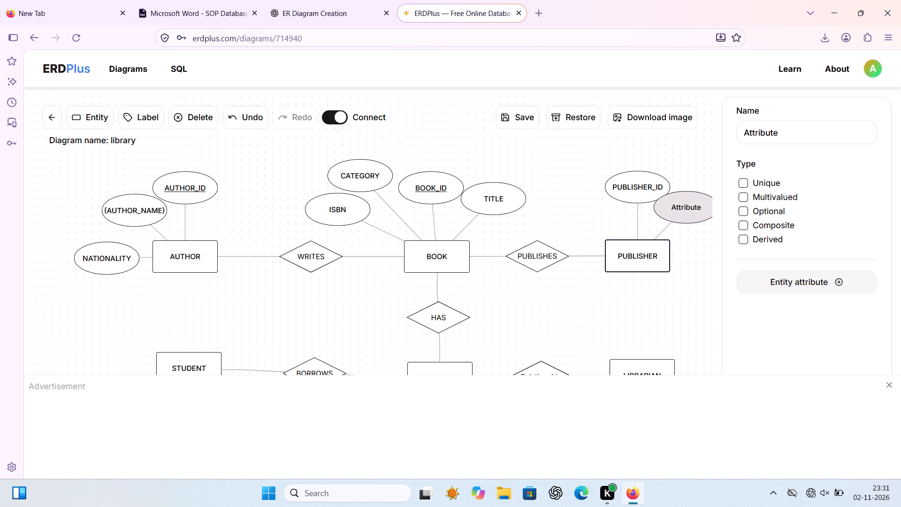
pyautogui.click(648, 189)
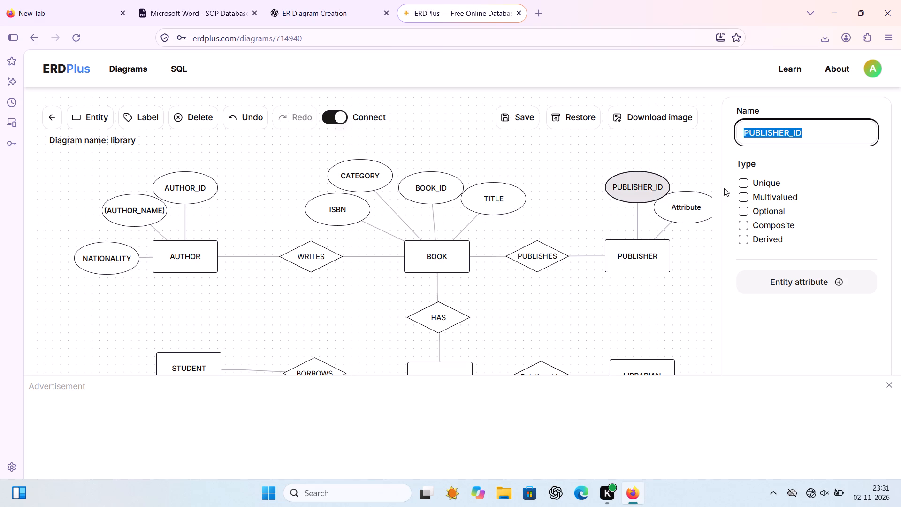
pyautogui.click(747, 180)
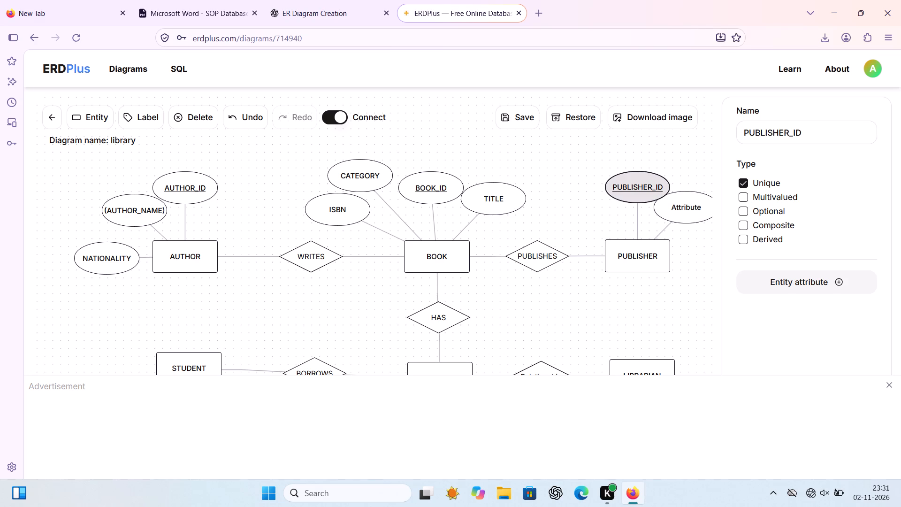
# Name the second attribute of the PUBLISHER entity PUBLISHER_NAME.
pyautogui.click(695, 207)
pyautogui.write('PU')
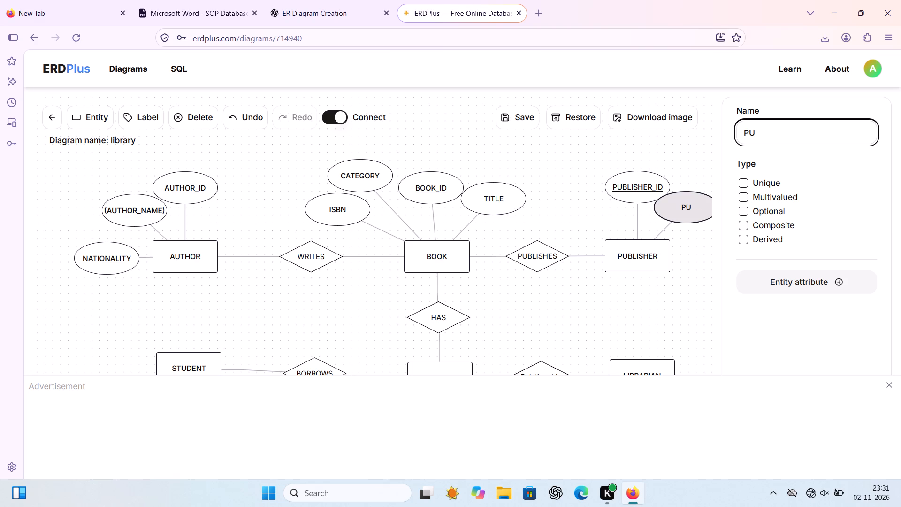
pyautogui.press('n')
pyautogui.press('BackSpace')
pyautogui.write('BLISHER')
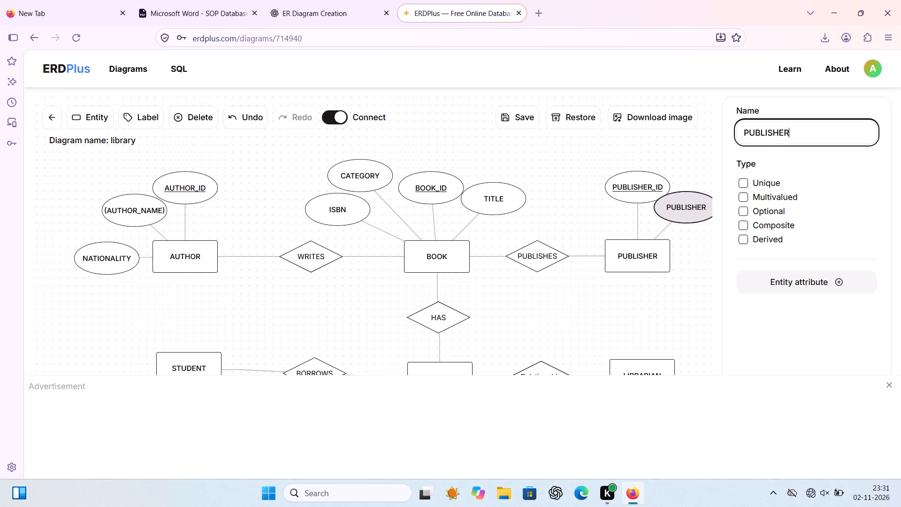
pyautogui.hotkey('shift', '_')
pyautogui.write('NAME')
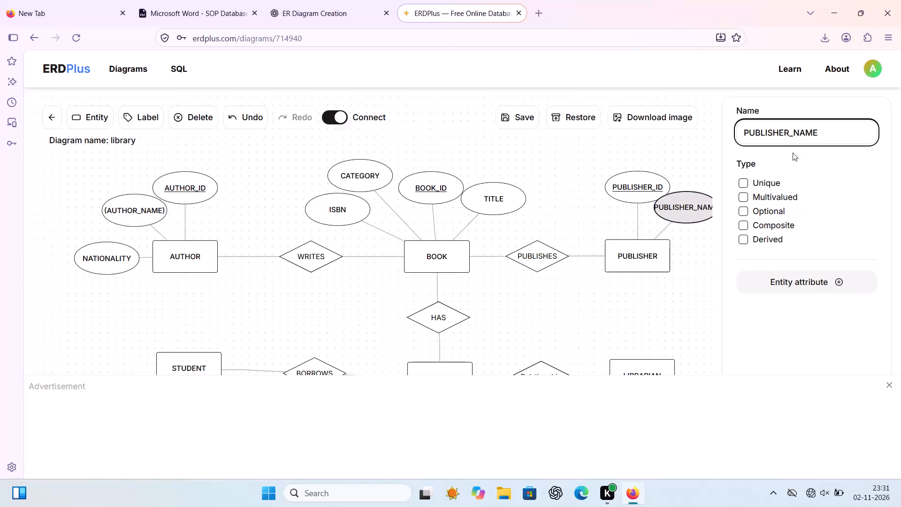
# Add an attribute named ADDRESS to the PUBLISHER entity and place it above PUBLISHER, to the left of PUBLISHER_ID.
pyautogui.click(768, 277)
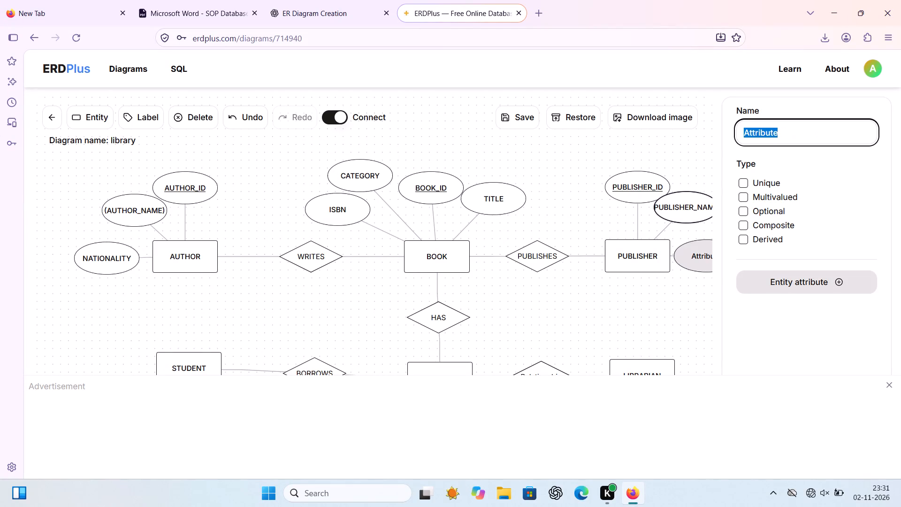
pyautogui.moveTo(700, 257); pyautogui.dragTo(565, 190)
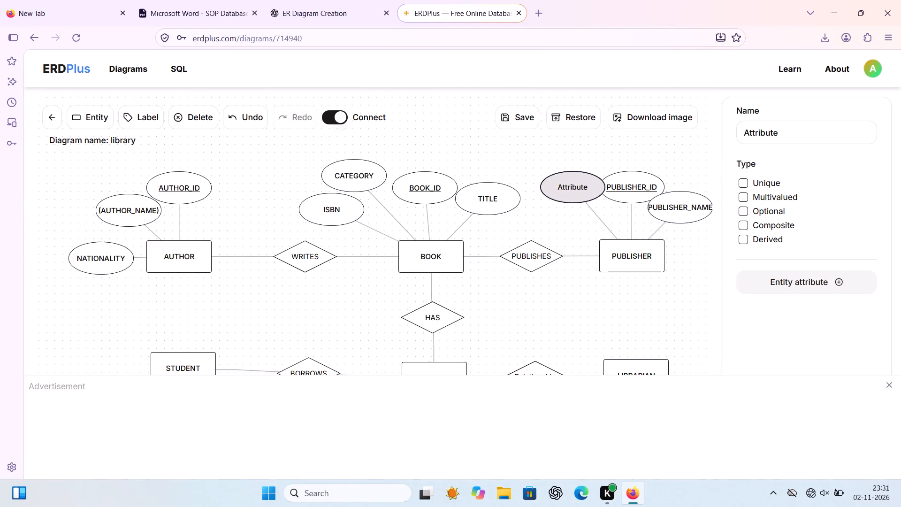
pyautogui.moveTo(565, 190); pyautogui.dragTo(559, 192)
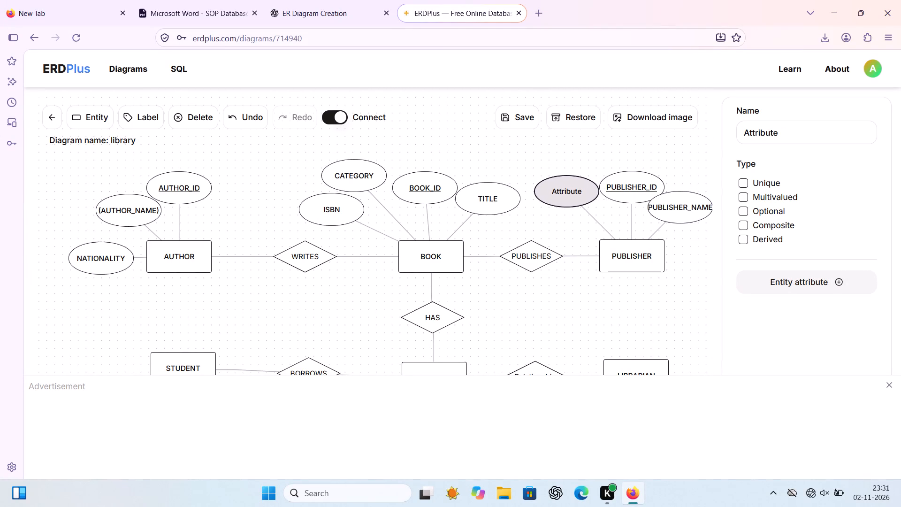
pyautogui.click(559, 192)
pyautogui.click(803, 137)
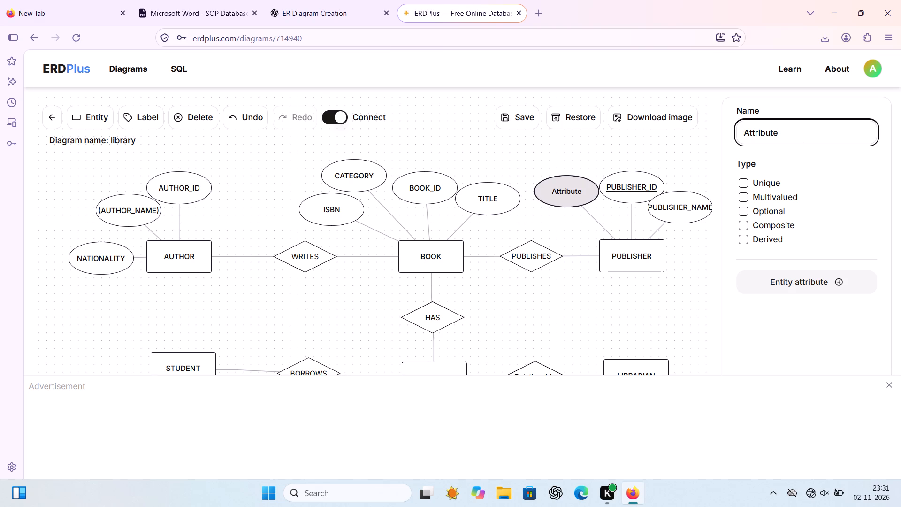
pyautogui.hotkey('ctrl', 'a')
pyautogui.press('BackSpace')
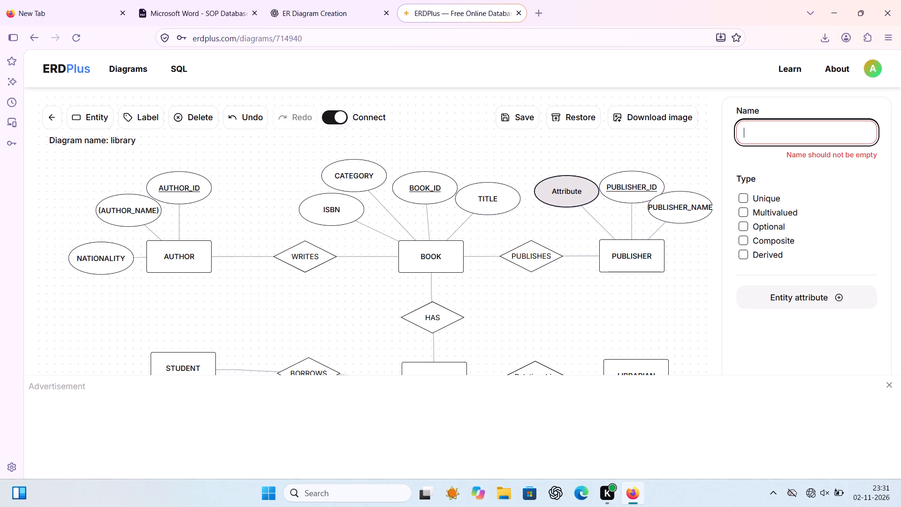
pyautogui.write('ADDE')
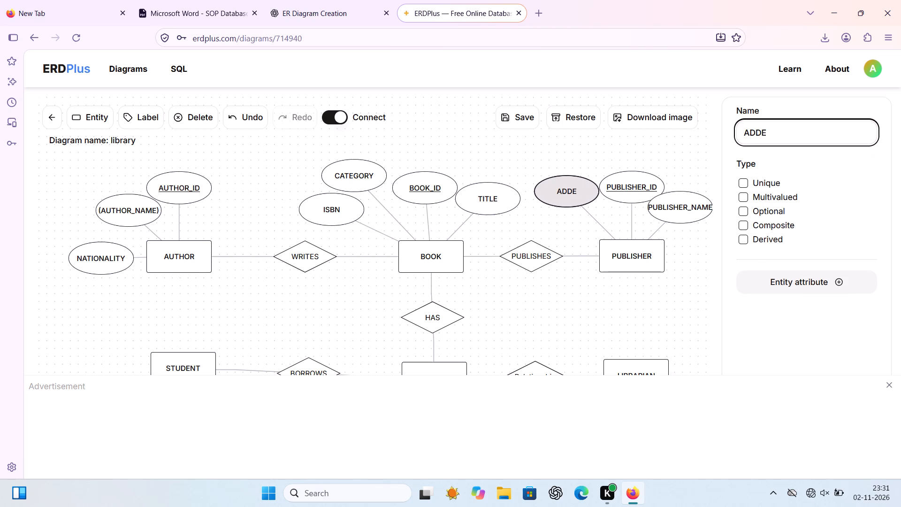
pyautogui.press('BackSpace')
pyautogui.write('RESS')
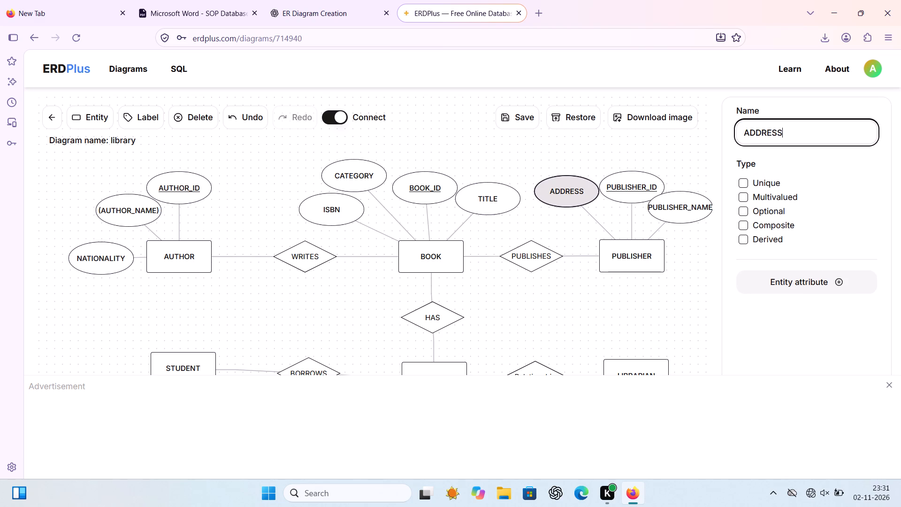
# Add an attribute named PHONE to the PUBLISHER entity and place it directly to the right of PUBLISHER.
pyautogui.click(643, 265)
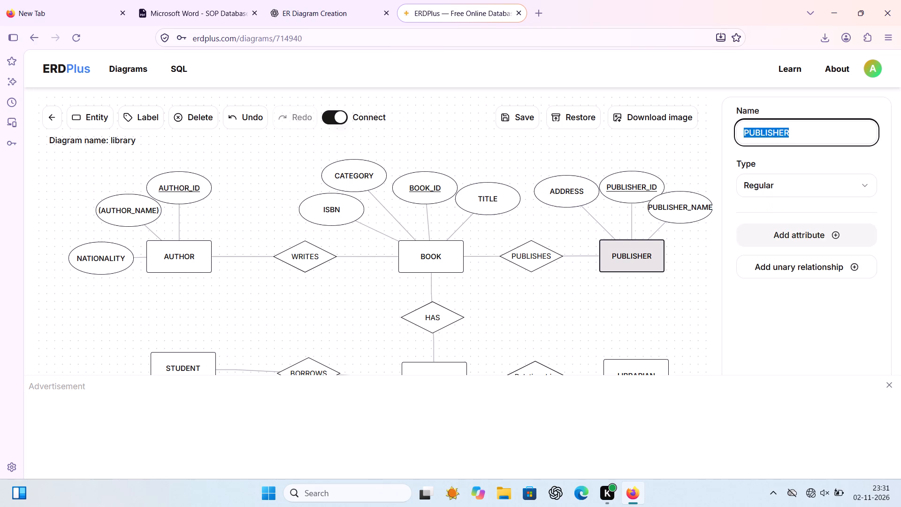
pyautogui.click(773, 236)
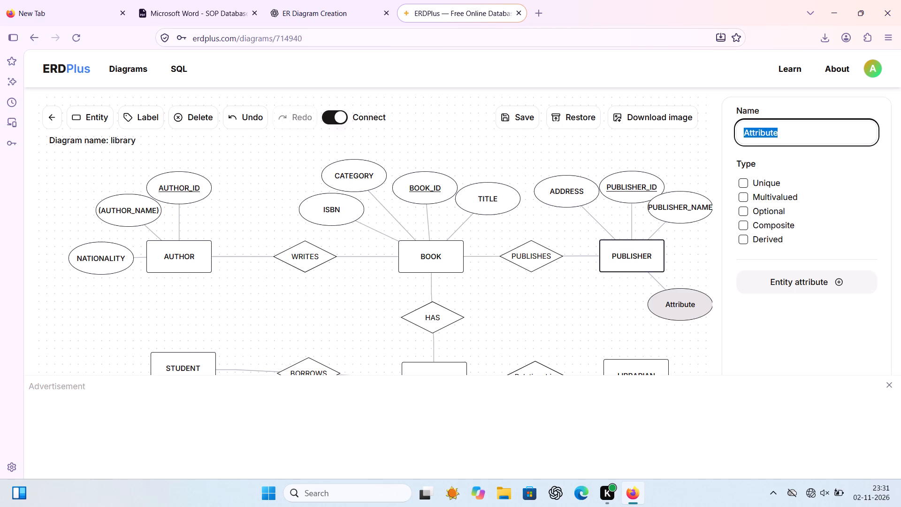
pyautogui.moveTo(693, 312); pyautogui.dragTo(641, 261)
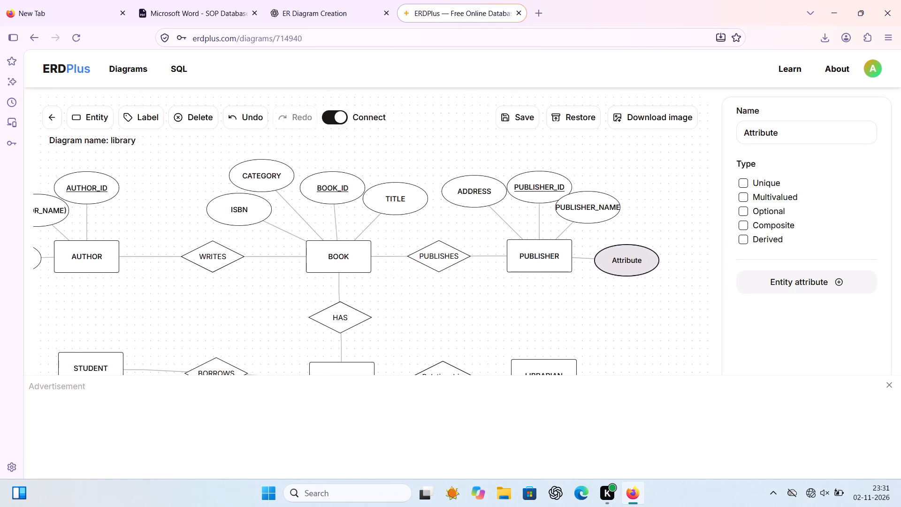
pyautogui.moveTo(641, 261); pyautogui.dragTo(639, 257)
pyautogui.click(639, 257)
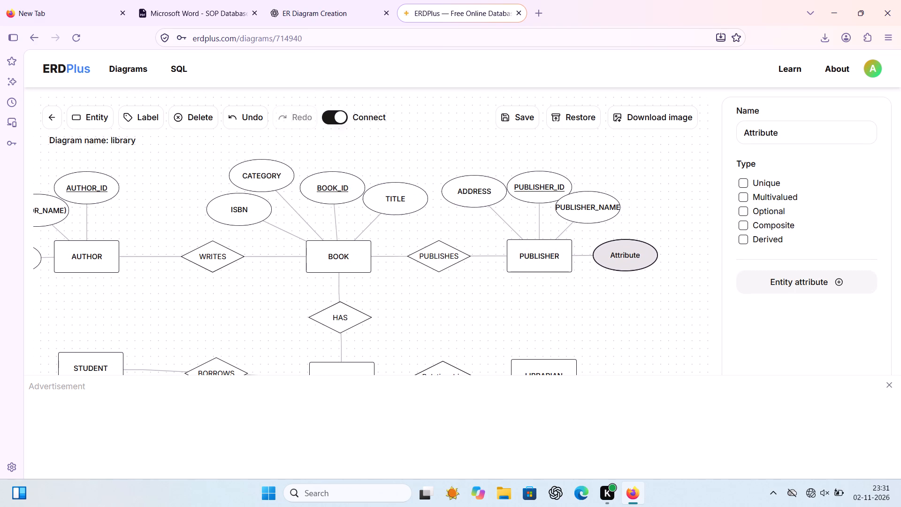
pyautogui.click(793, 131)
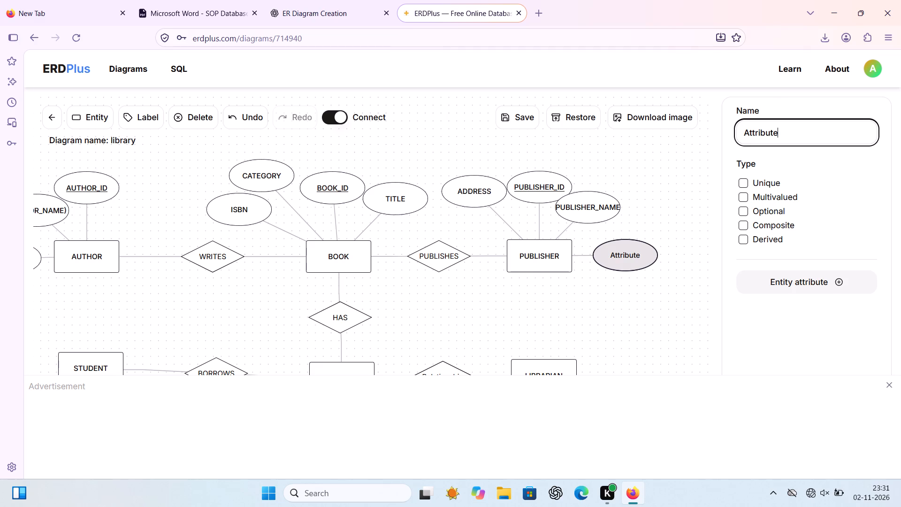
pyautogui.hotkey('ctrl', 'a')
pyautogui.press('BackSpace')
pyautogui.write('PHONE')
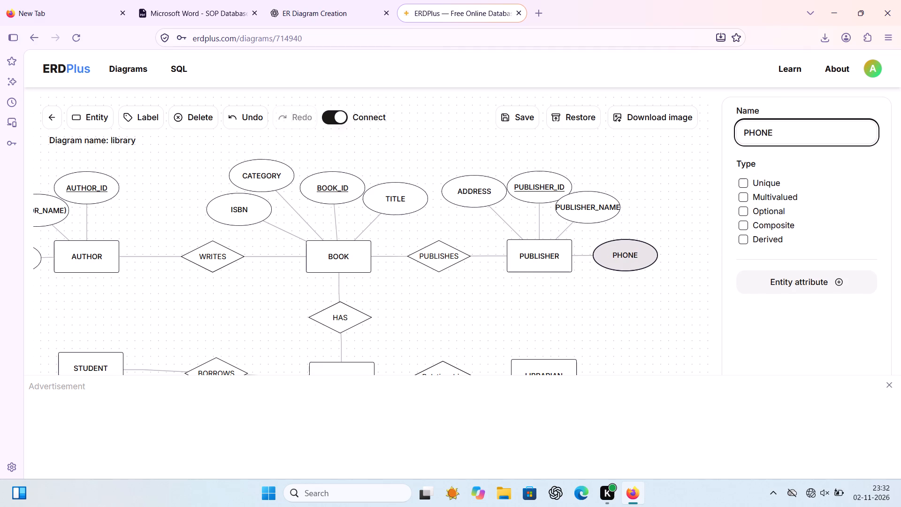
# Close the advertisement covering the lower part of the diagram around the LIBRARIAN entity.
pyautogui.click(560, 368)
pyautogui.press('Down')
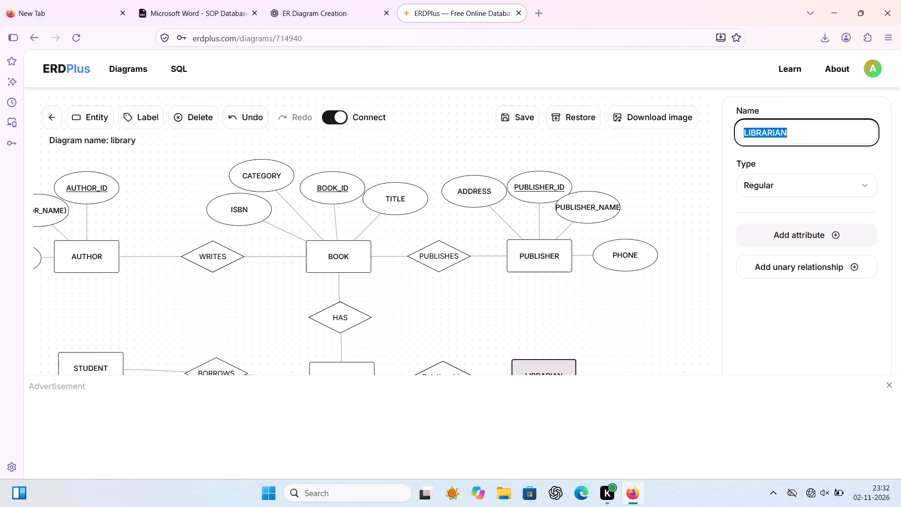
pyautogui.press('Down')
pyautogui.press('Down')
pyautogui.doubleClick(720, 276)
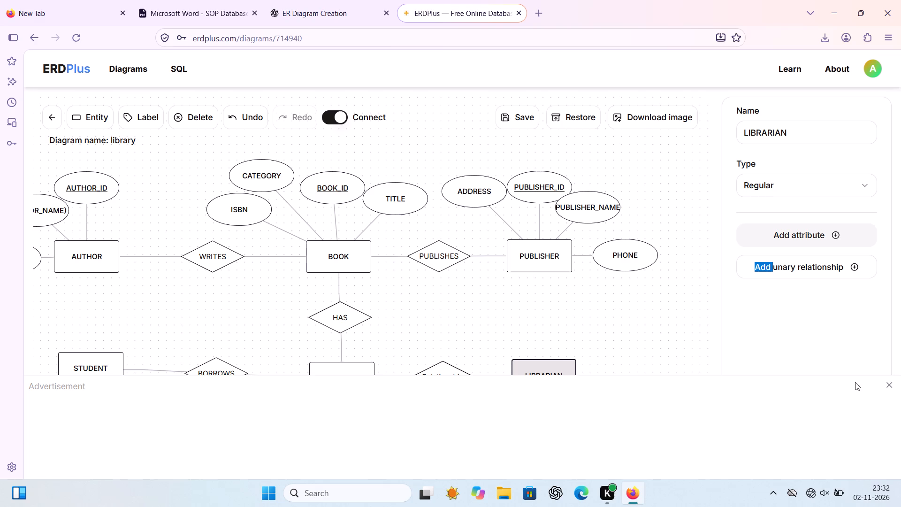
pyautogui.click(889, 383)
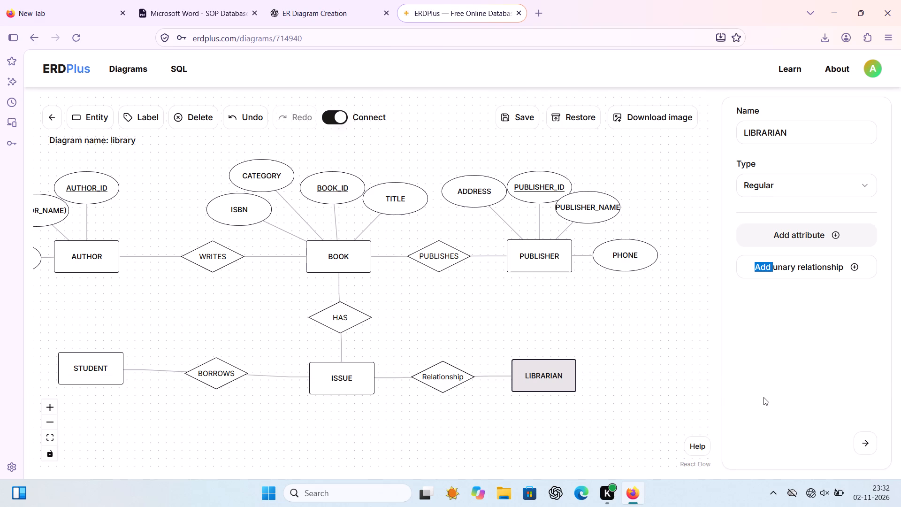
# Add a unique attribute named LIBRARIAN_ID to the LIBRARIAN entity.
pyautogui.click(764, 397)
pyautogui.press('Down')
pyautogui.press('Down')
pyautogui.press('Left')
pyautogui.click(537, 376)
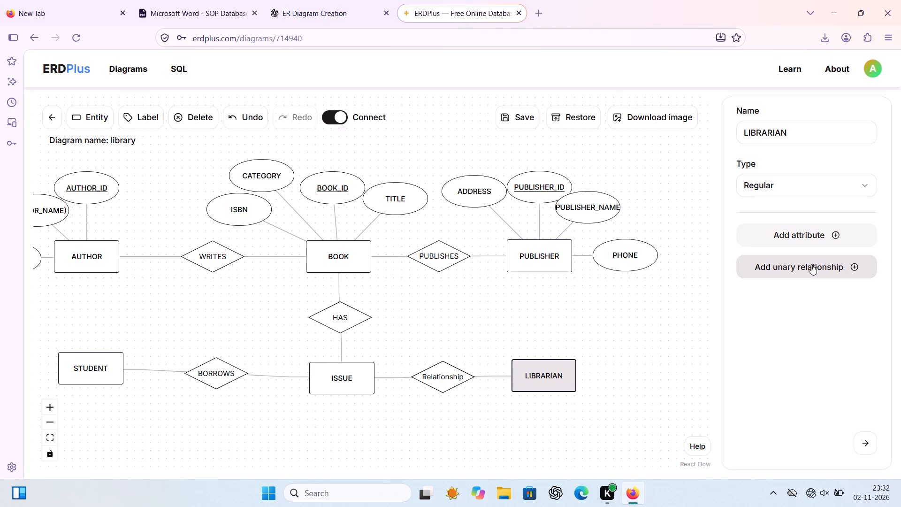
pyautogui.click(817, 228)
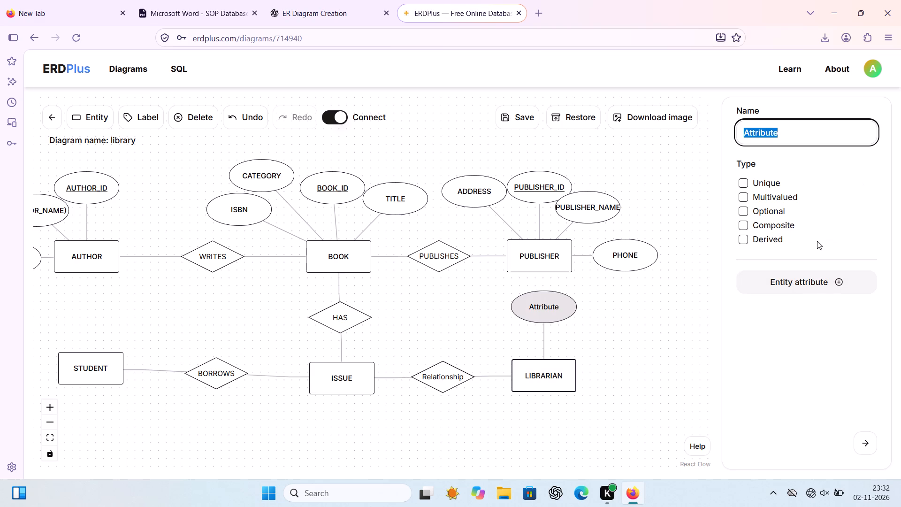
pyautogui.click(751, 181)
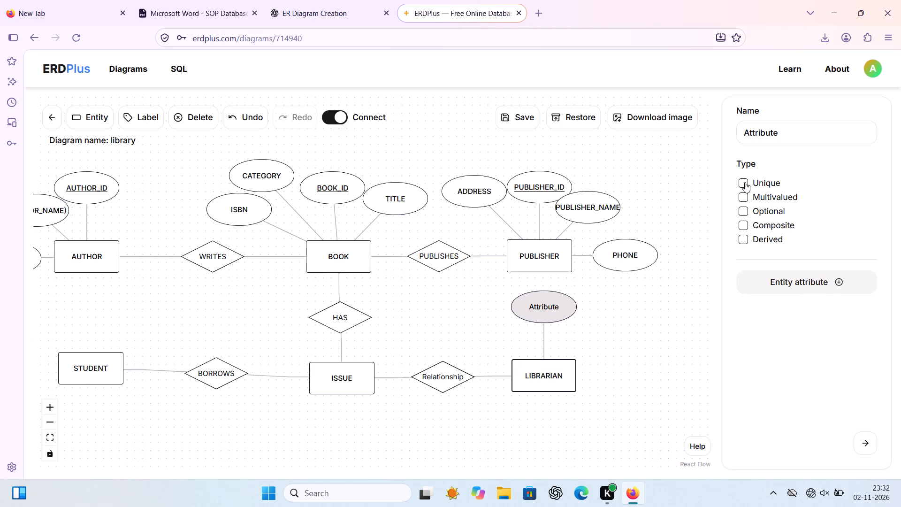
pyautogui.click(745, 183)
pyautogui.click(787, 131)
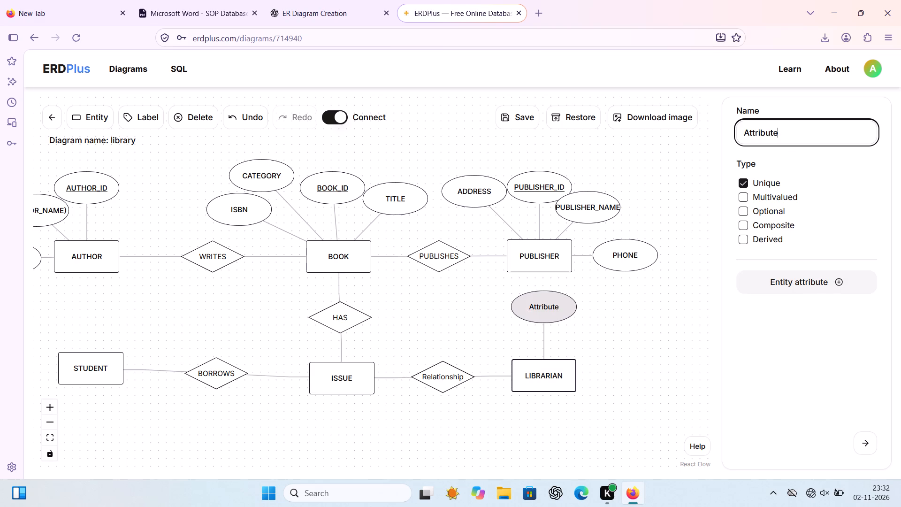
pyautogui.hotkey('ctrl', 'a')
pyautogui.press('=')
pyautogui.press('BackSpace')
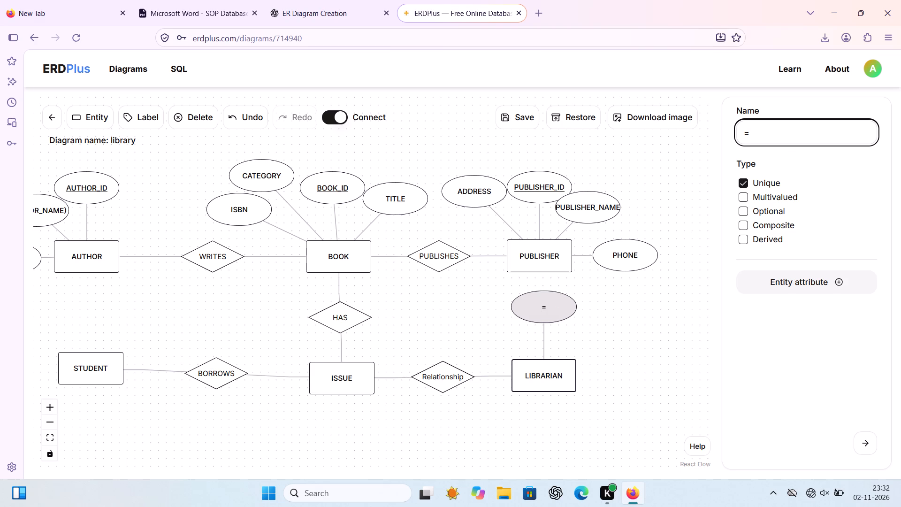
pyautogui.write('LI')
pyautogui.write('BRARIAN')
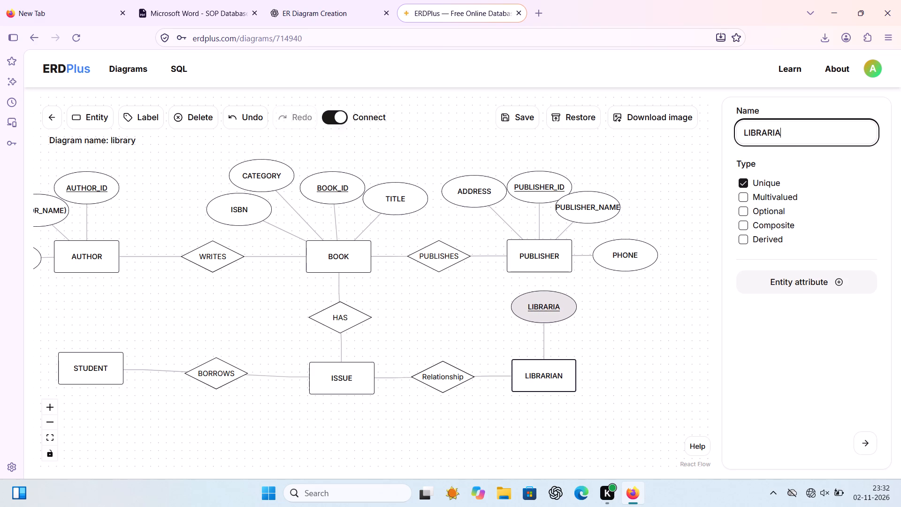
pyautogui.write('_IS')
pyautogui.press('d')
pyautogui.press('BackSpace')
pyautogui.press('BackSpace')
pyautogui.press('d')
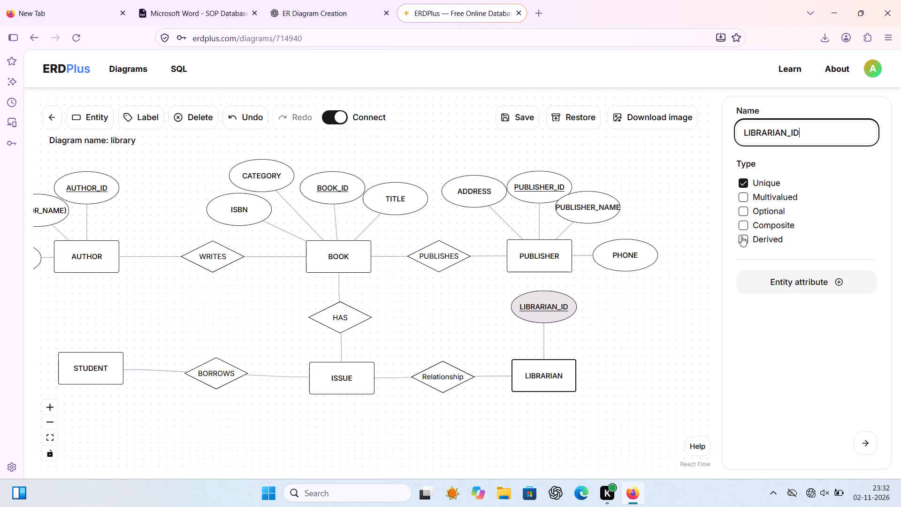
# Add three more attributes to the LIBRARIAN entity, named NAME, EMAIL and PHONE.
pyautogui.click(779, 281)
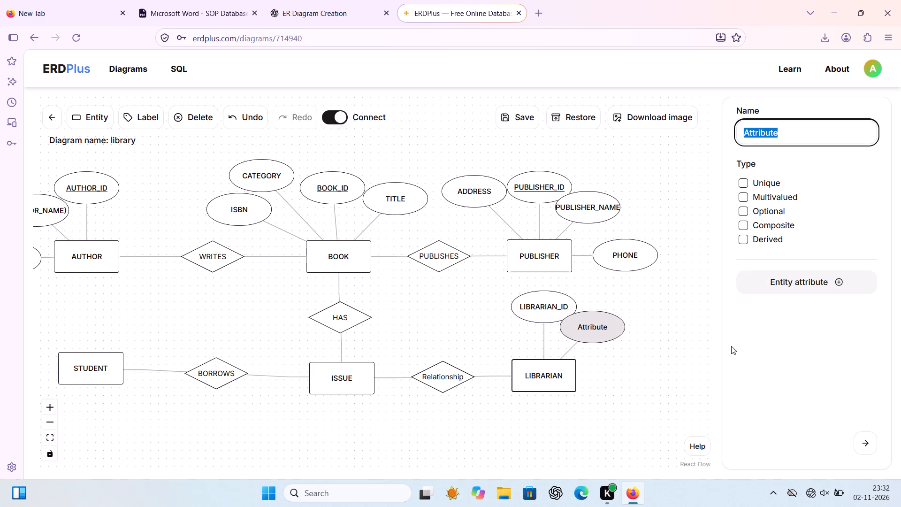
pyautogui.write('NAME')
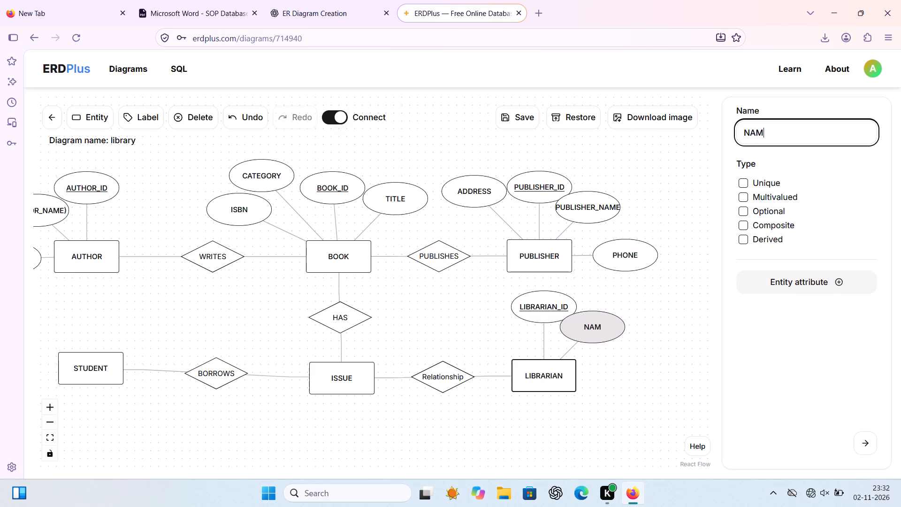
pyautogui.click(779, 275)
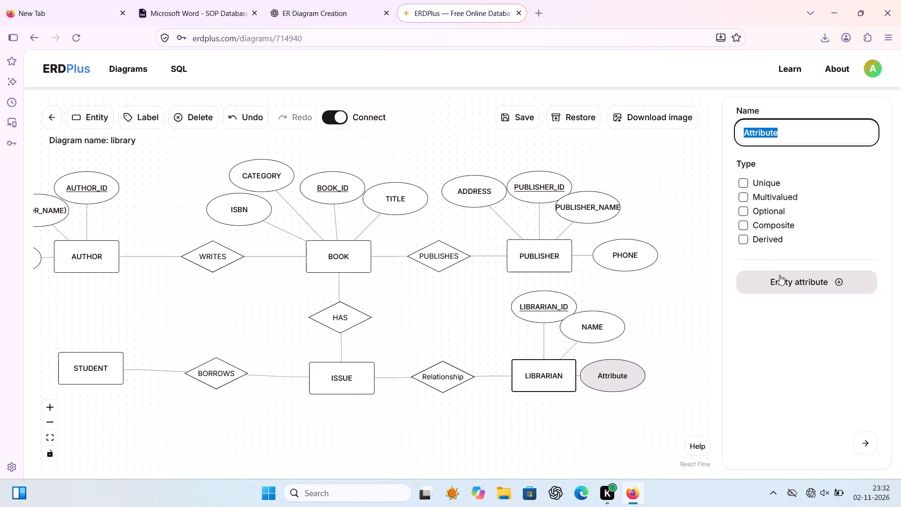
pyautogui.write('EMAL')
pyautogui.press('BackSpace')
pyautogui.write('OL')
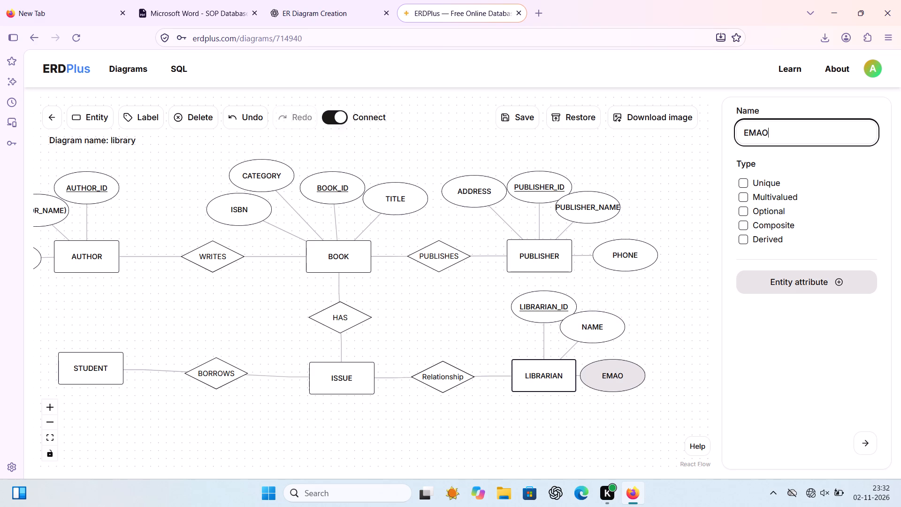
pyautogui.press('BackSpace')
pyautogui.press('BackSpace')
pyautogui.write('IL')
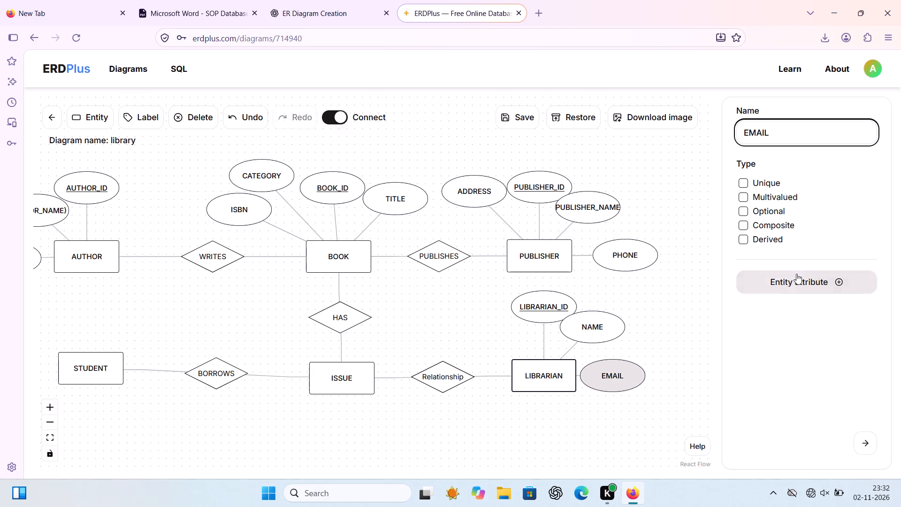
pyautogui.click(797, 276)
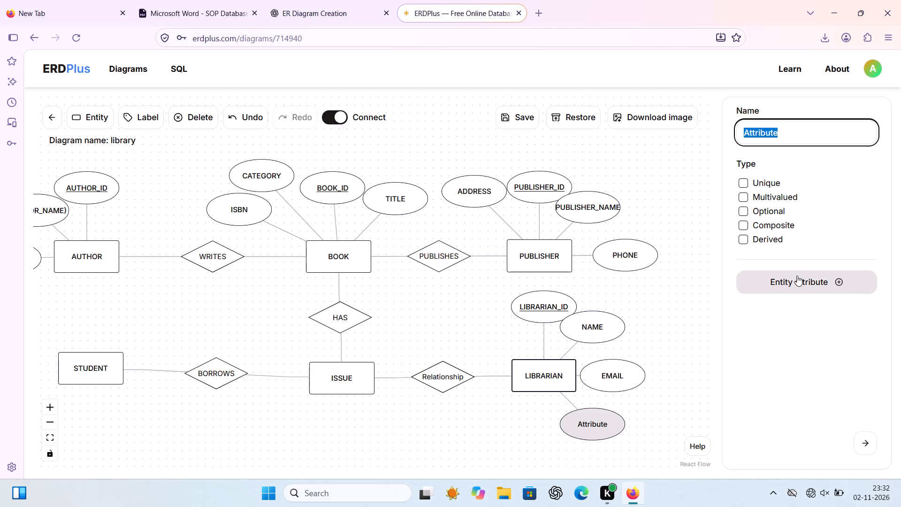
pyautogui.write('PHONE')
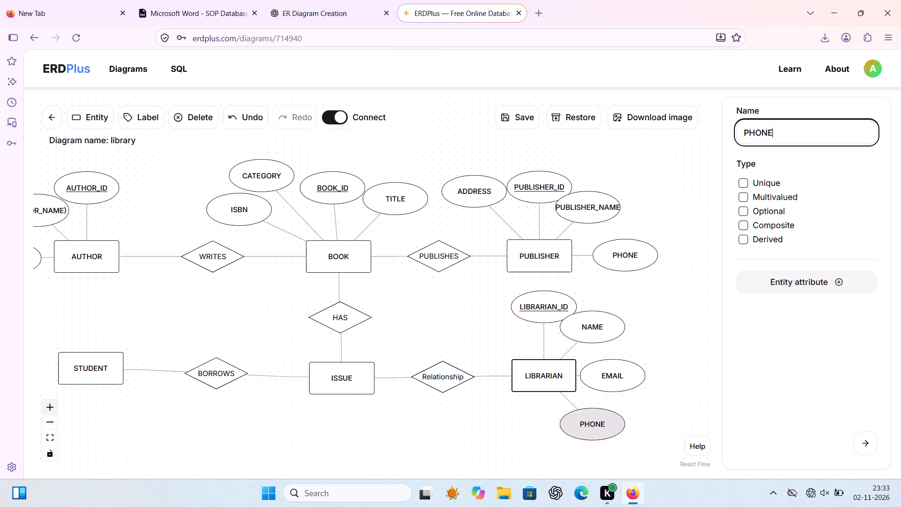
# Add a unique attribute named STUDNET_ID and a plain attribute named NAME to the STUDENT entity.
pyautogui.click(110, 373)
pyautogui.click(767, 236)
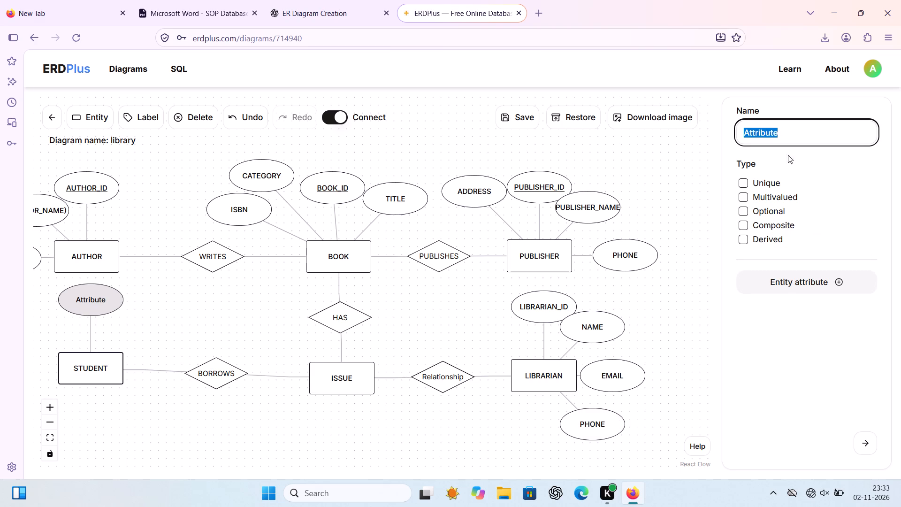
pyautogui.click(762, 183)
pyautogui.click(797, 133)
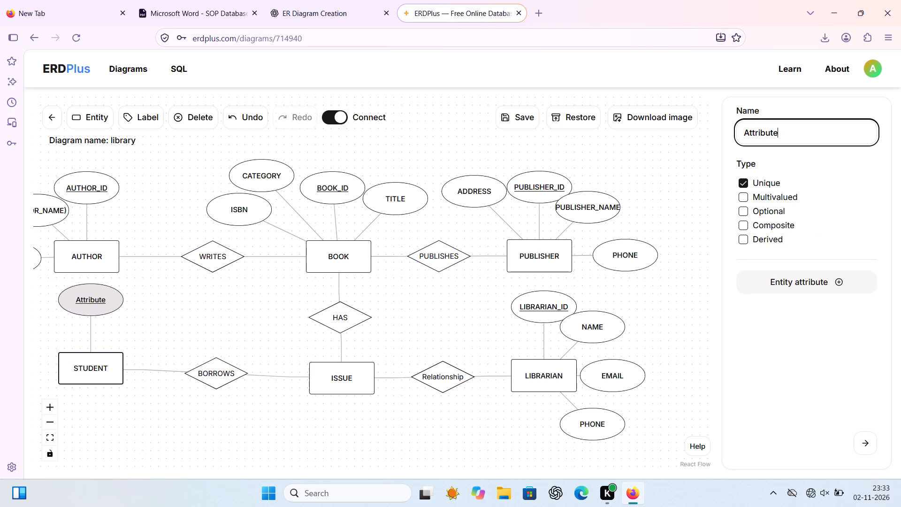
pyautogui.hotkey('ctrl', 'a')
pyautogui.press('BackSpace')
pyautogui.press('s')
pyautogui.write('TUDNET')
pyautogui.write('_ID')
pyautogui.click(794, 283)
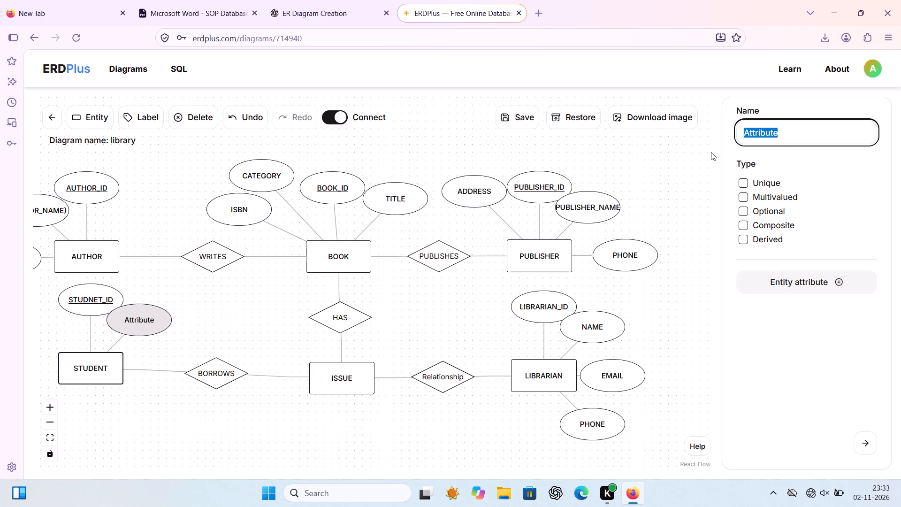
pyautogui.write('NAME')
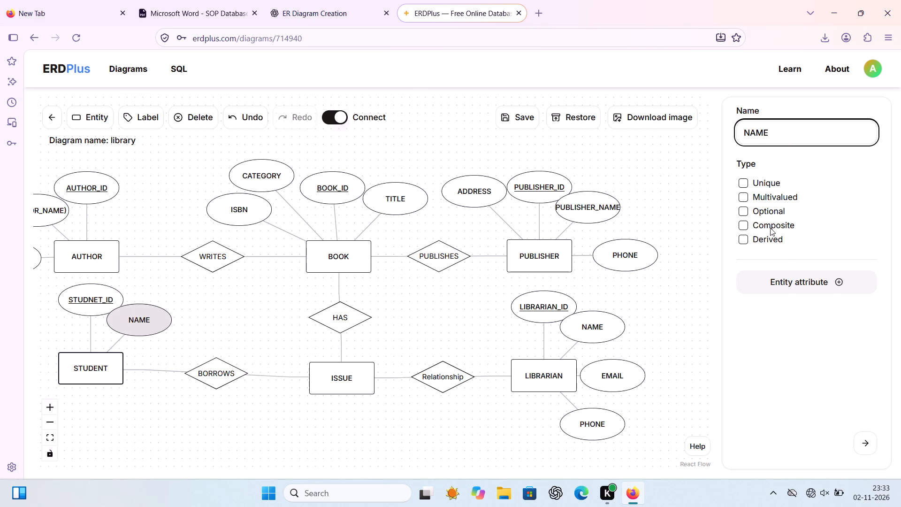
# Add an attribute named DEPARTMENT to the STUDENT entity and place it directly below STUDENT.
pyautogui.click(784, 284)
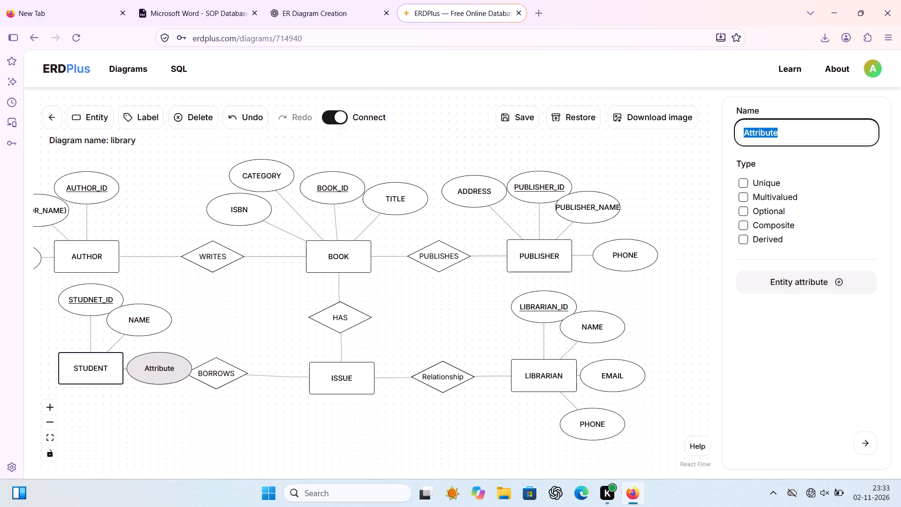
pyautogui.moveTo(153, 374); pyautogui.dragTo(131, 398)
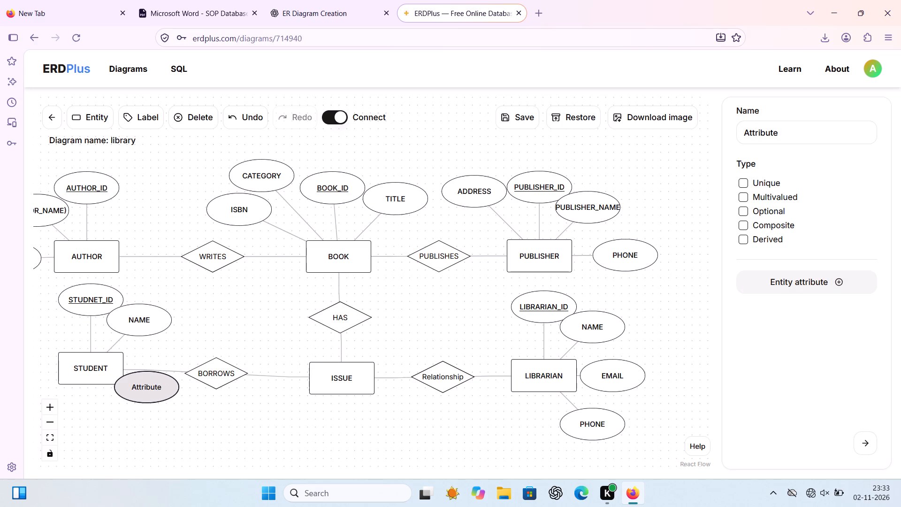
pyautogui.moveTo(131, 398); pyautogui.dragTo(93, 377)
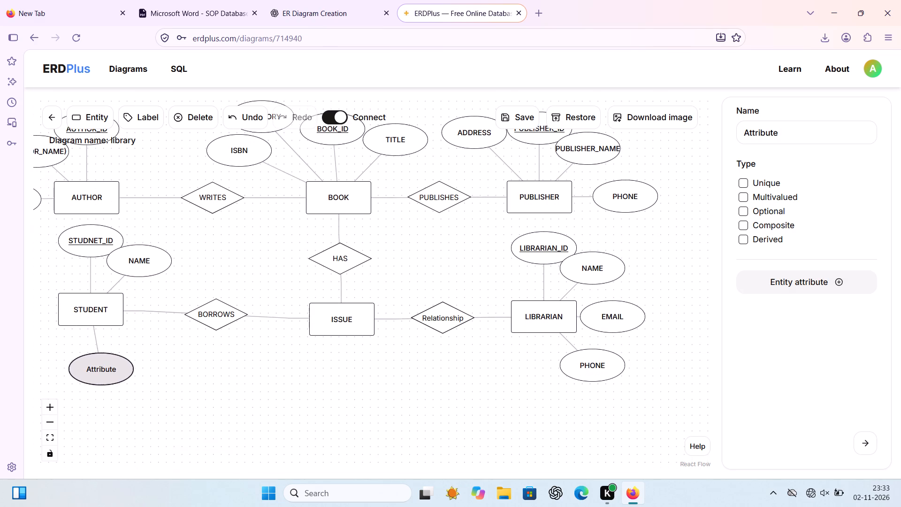
pyautogui.moveTo(93, 377); pyautogui.dragTo(86, 379)
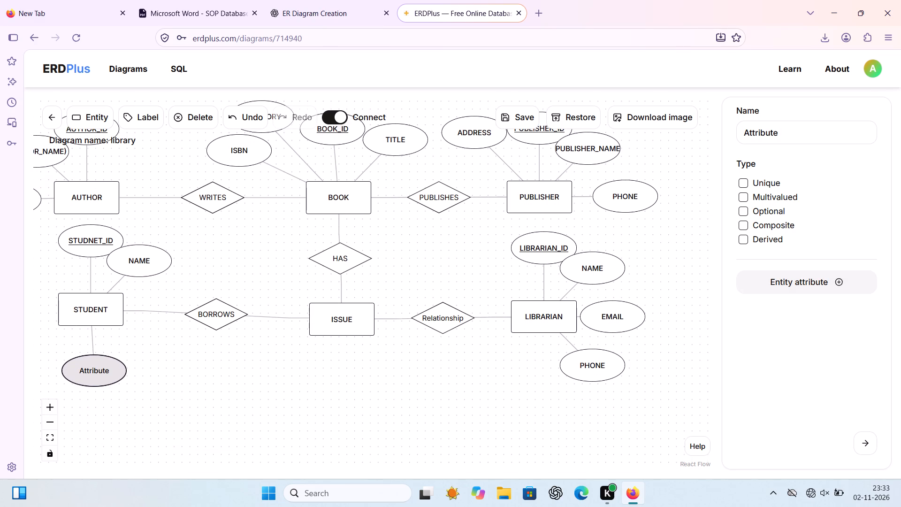
pyautogui.click(806, 135)
pyautogui.hotkey('ctrl', 'a')
pyautogui.press(']')
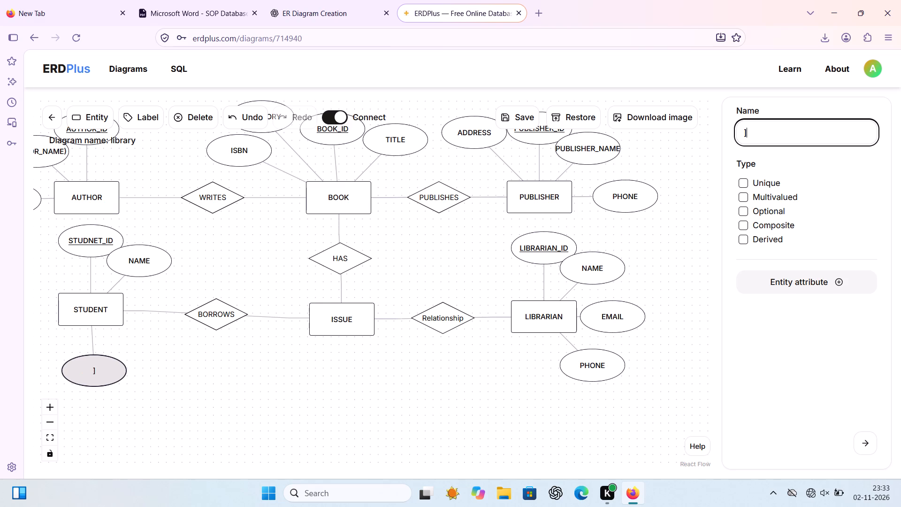
pyautogui.press('BackSpace')
pyautogui.write('DEPARTMENT')
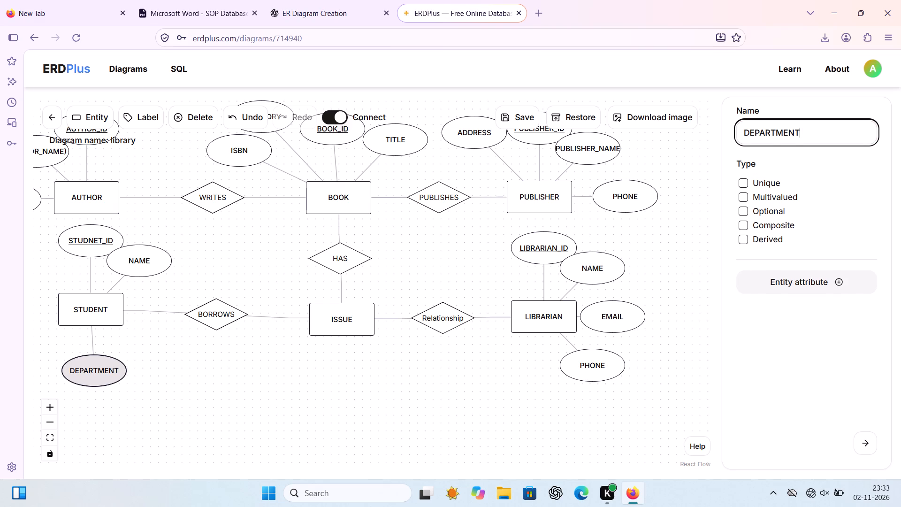
# Add an attribute named PHONE to the STUDENT entity and place it beside STUDENT, on the side opposite BORROWS.
pyautogui.click(112, 308)
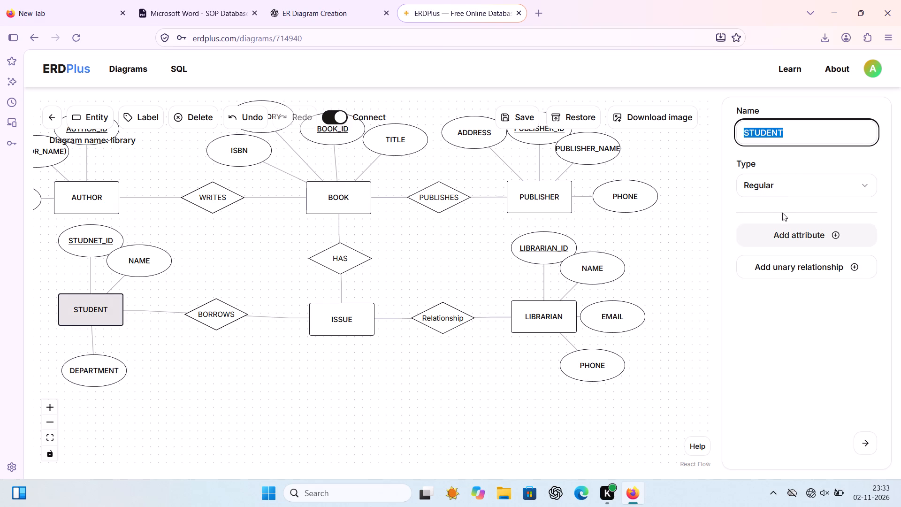
pyautogui.click(786, 229)
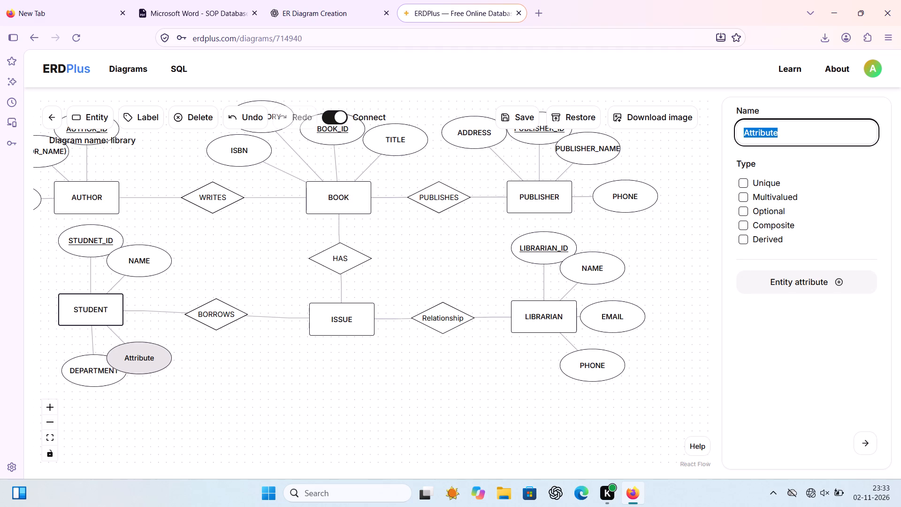
pyautogui.moveTo(155, 365); pyautogui.dragTo(48, 329)
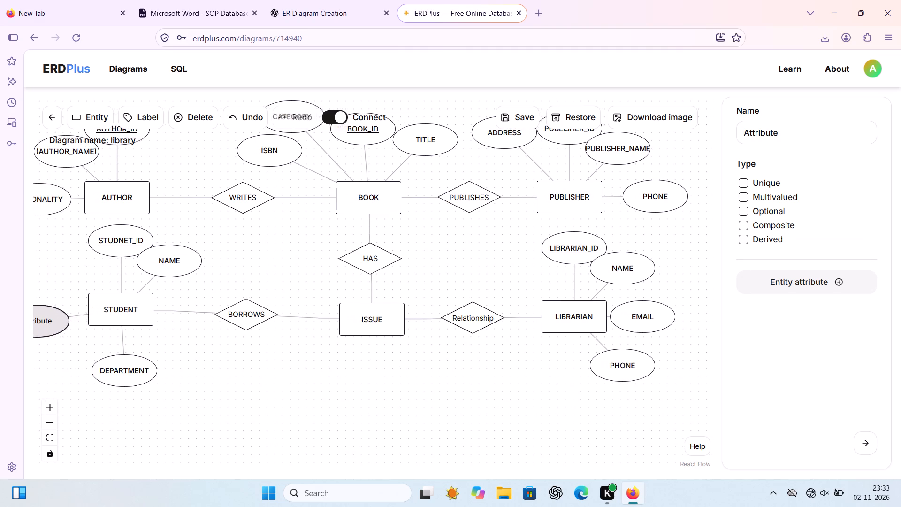
pyautogui.moveTo(48, 329); pyautogui.dragTo(69, 315)
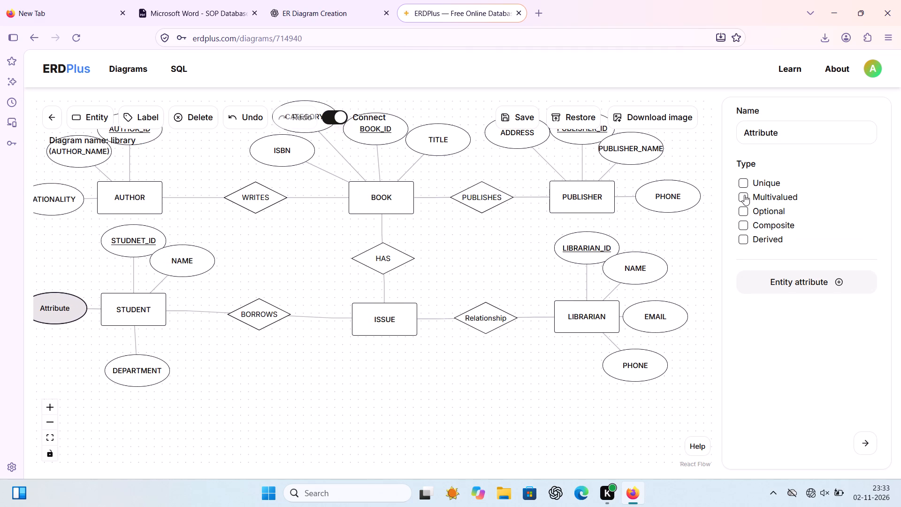
pyautogui.click(802, 132)
pyautogui.hotkey('ctrl', 'a')
pyautogui.press('BackSpace')
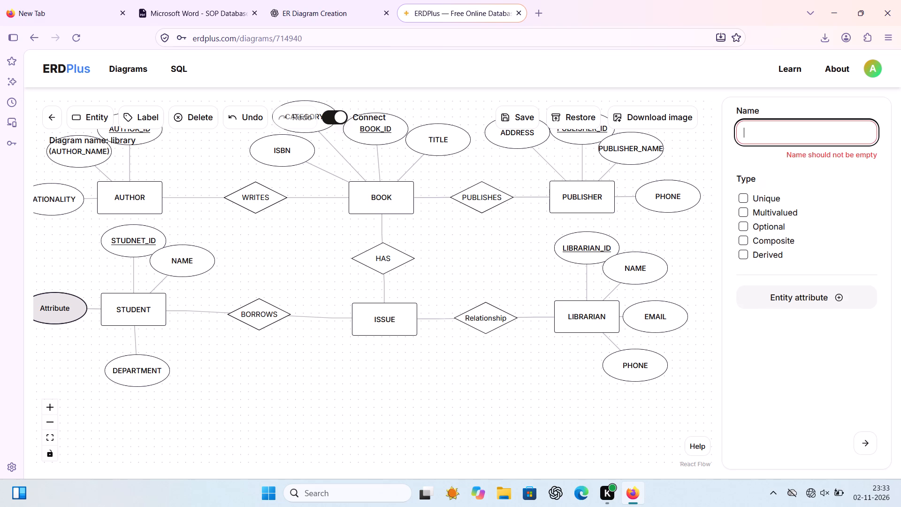
pyautogui.write('PHI')
pyautogui.press('BackSpace')
pyautogui.write('ONE')
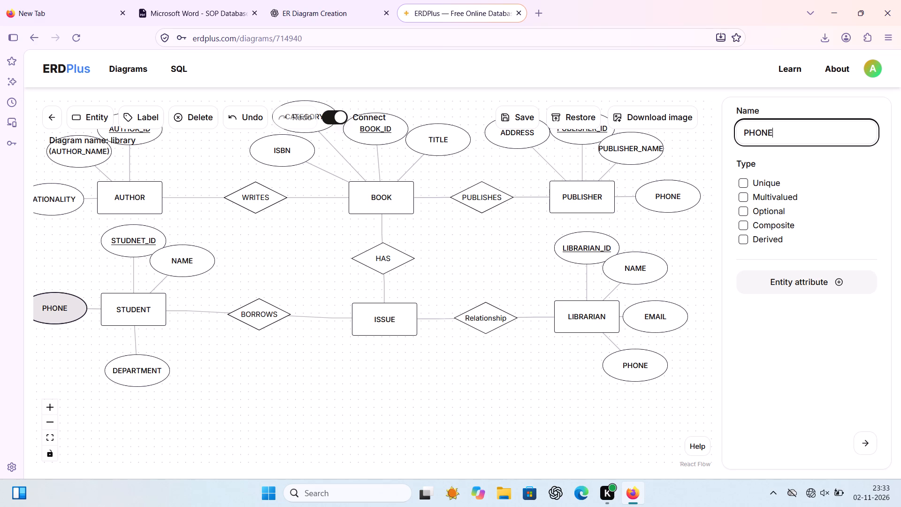
# Add a unique attribute named ISSUE_ID to the ISSUE entity and place it directly below ISSUE.
pyautogui.click(395, 326)
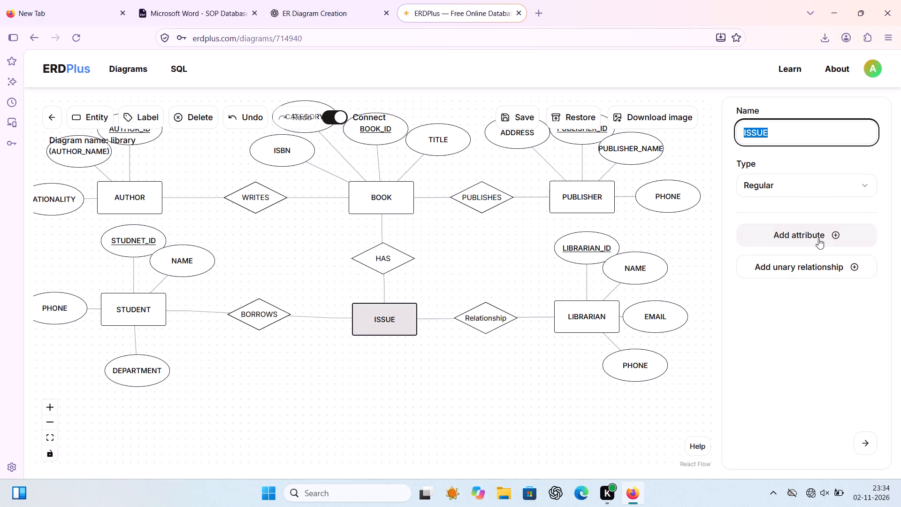
pyautogui.click(819, 237)
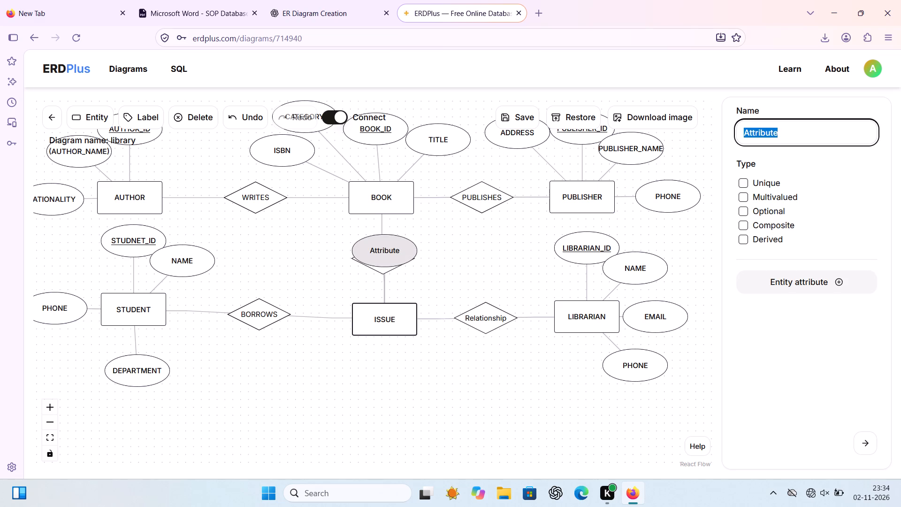
pyautogui.moveTo(378, 257); pyautogui.dragTo(382, 384)
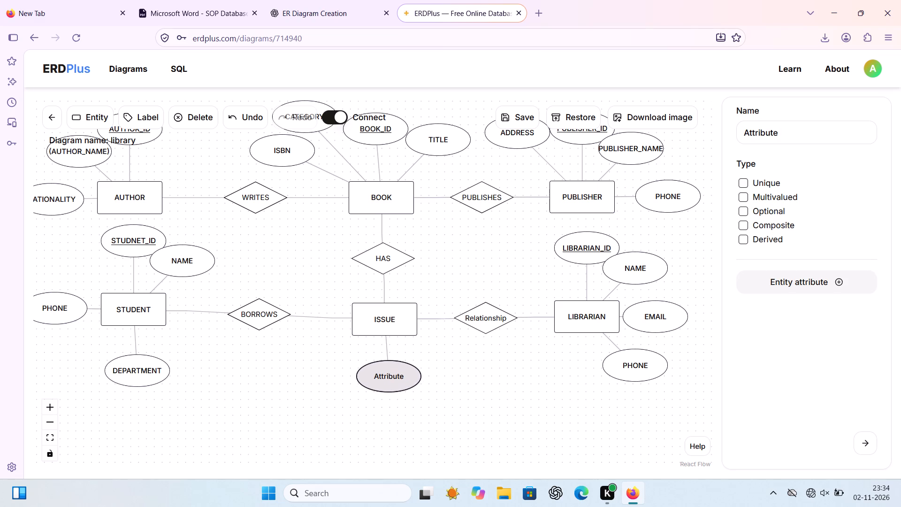
pyautogui.moveTo(382, 384); pyautogui.dragTo(382, 384)
pyautogui.click(815, 135)
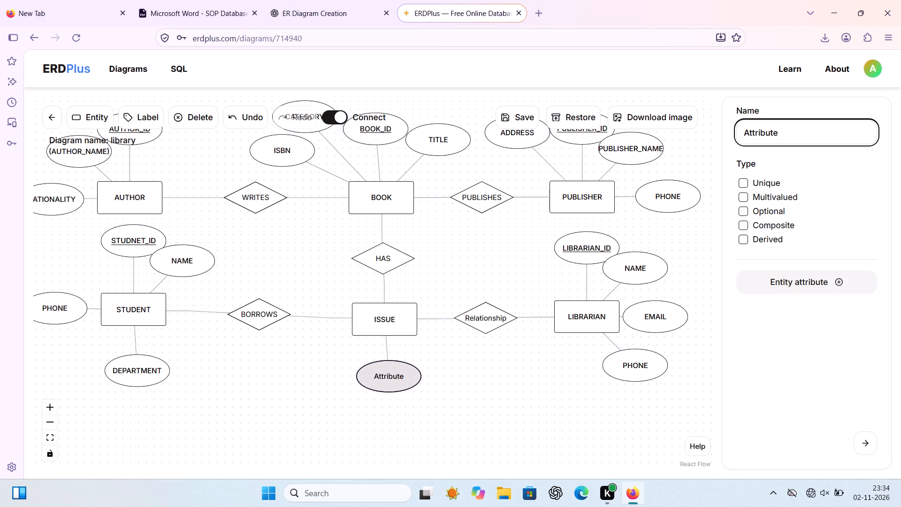
pyautogui.hotkey('ctrl', 'a')
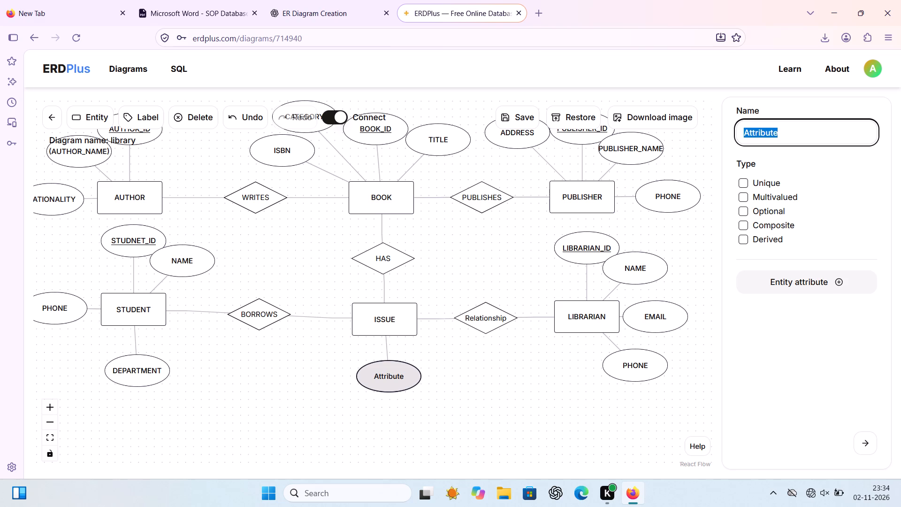
pyautogui.write('ISSUE_')
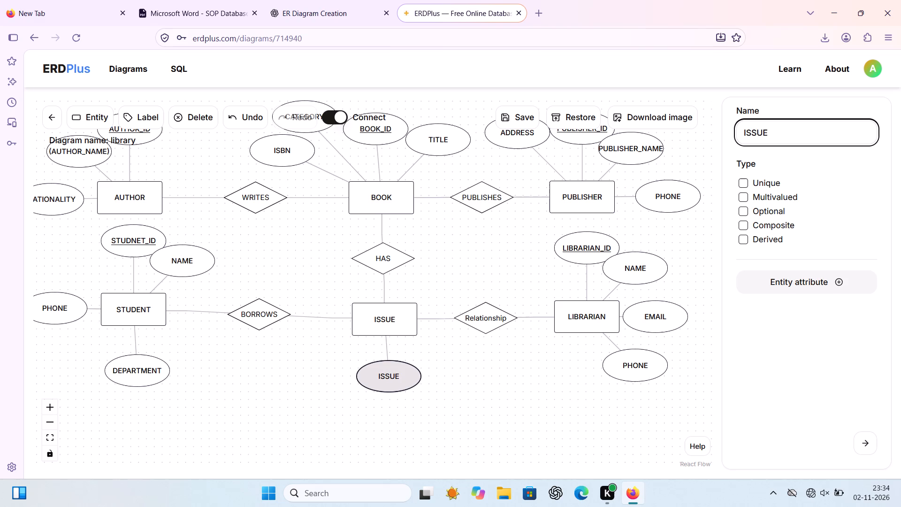
pyautogui.write('ID')
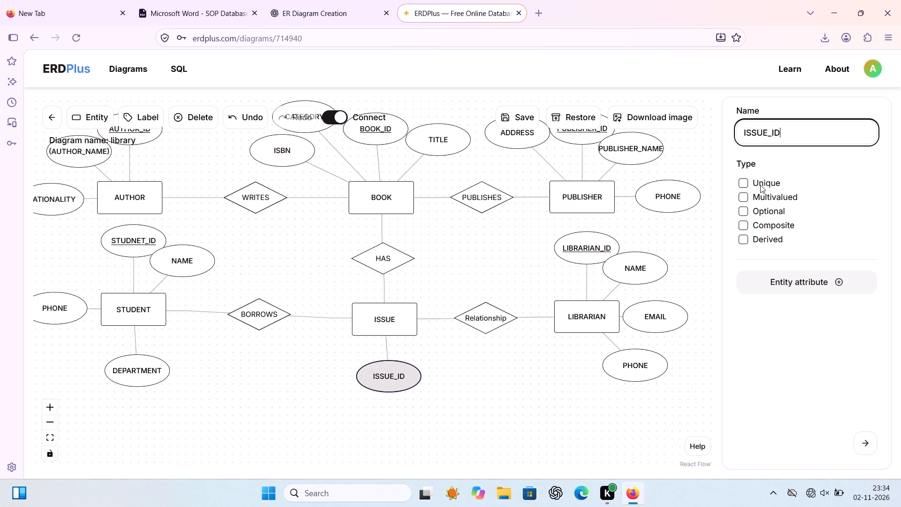
pyautogui.click(760, 185)
# Add an attribute named ISSUE_DATE to the ISSUE entity and place it beside ISSUE_ID, on the LIBRARIAN side.
pyautogui.click(763, 285)
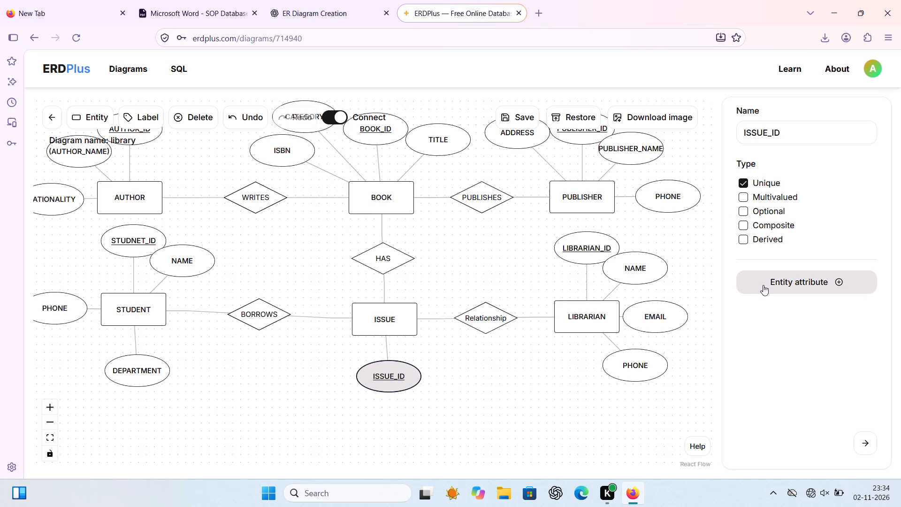
pyautogui.moveTo(448, 276); pyautogui.dragTo(469, 372)
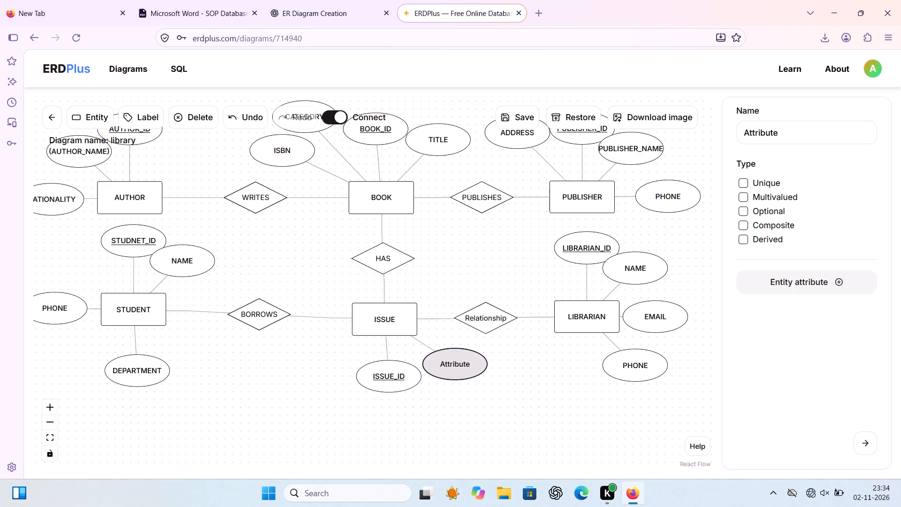
pyautogui.moveTo(469, 372); pyautogui.dragTo(469, 372)
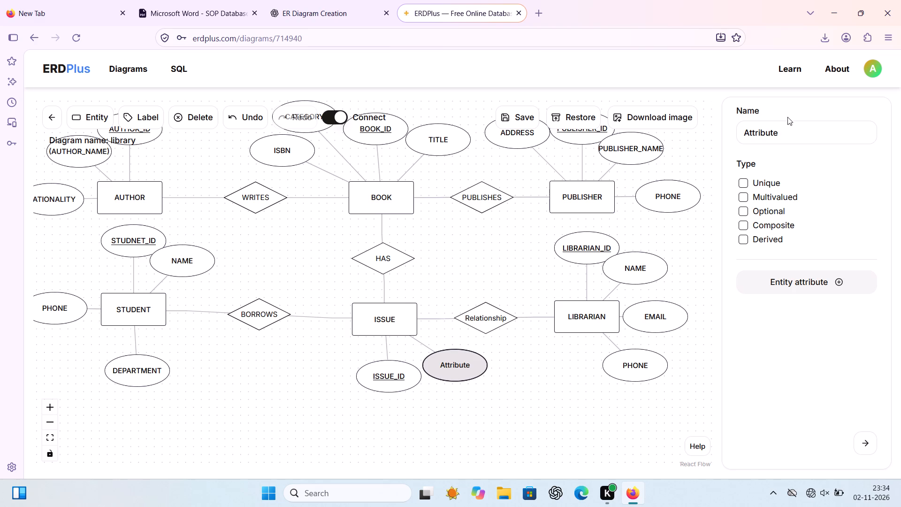
pyautogui.click(794, 132)
pyautogui.hotkey('ctrl', 'a')
pyautogui.write('ISSUE+')
pyautogui.hotkey('shift', 'BackSpace')
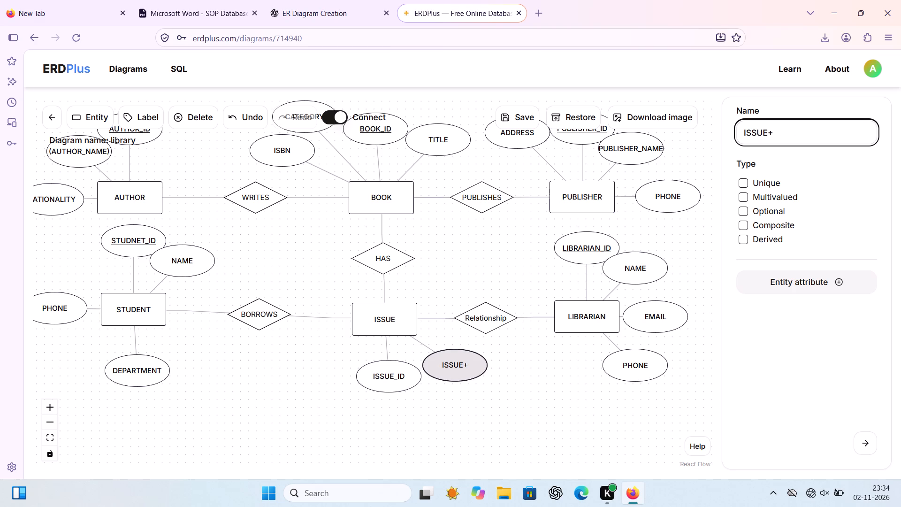
pyautogui.hotkey('shift', '_')
pyautogui.write('DATE')
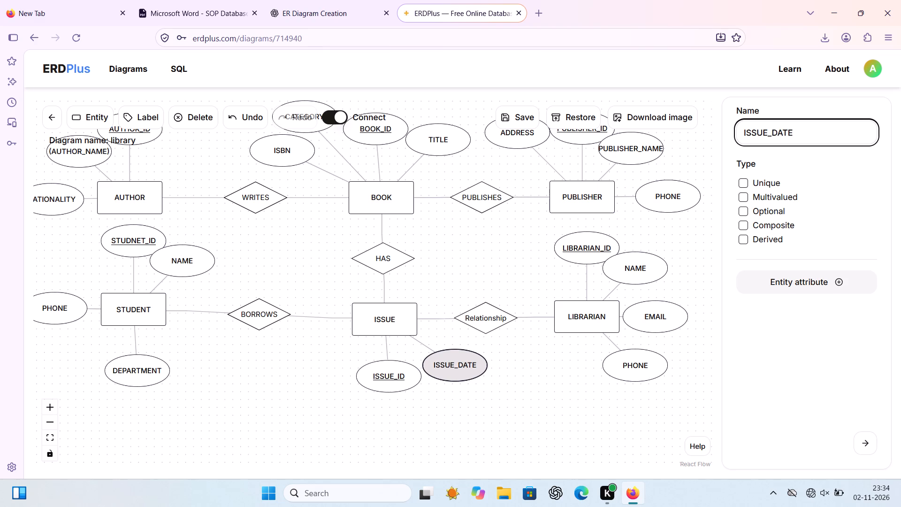
# Add an attribute named RETURN_DATE to the ISSUE entity and place it beside ISSUE_ID, on the STUDENT side.
pyautogui.click(817, 284)
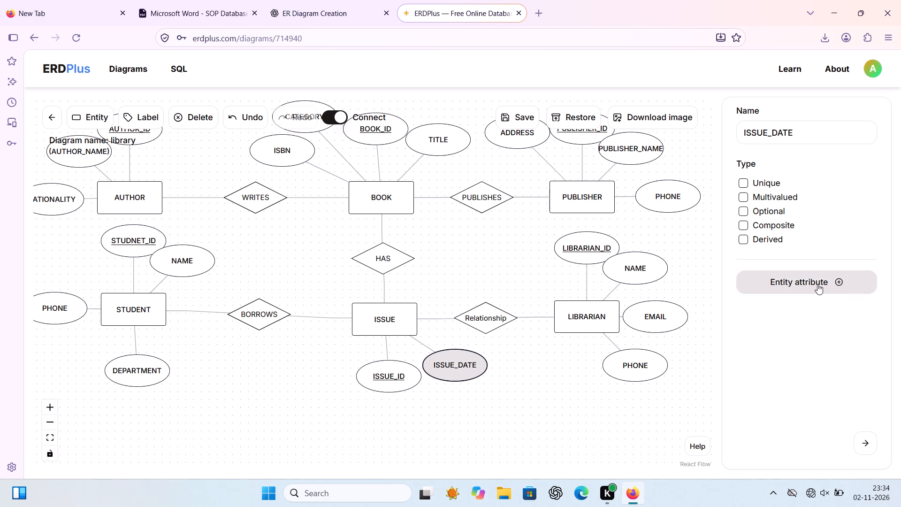
pyautogui.moveTo(452, 328); pyautogui.dragTo(331, 384)
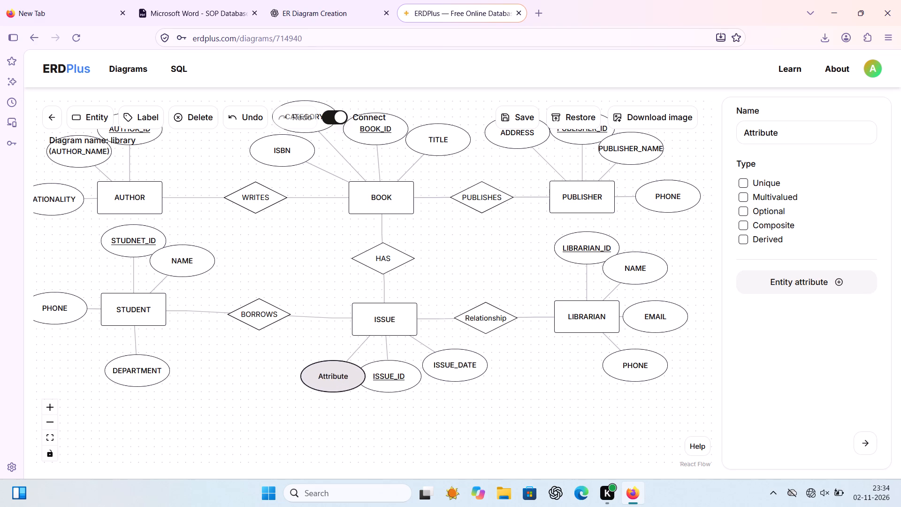
pyautogui.moveTo(331, 384); pyautogui.dragTo(321, 384)
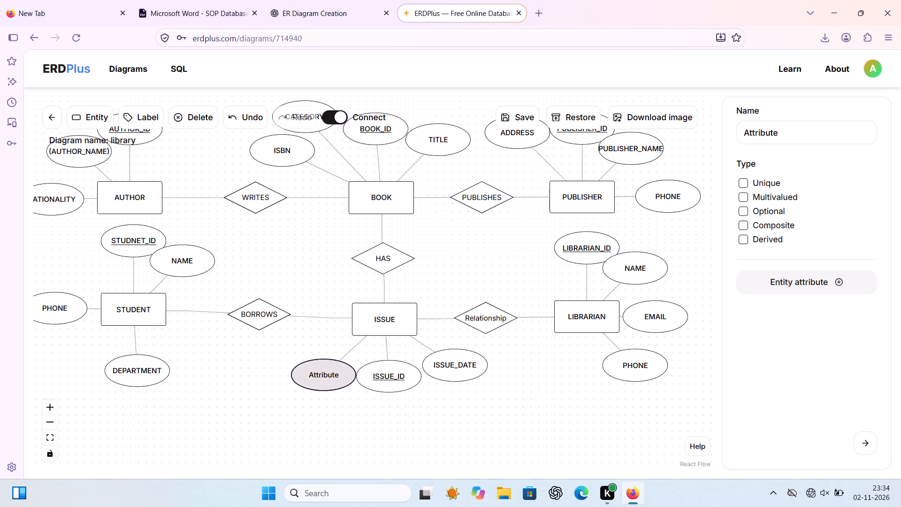
pyautogui.click(802, 134)
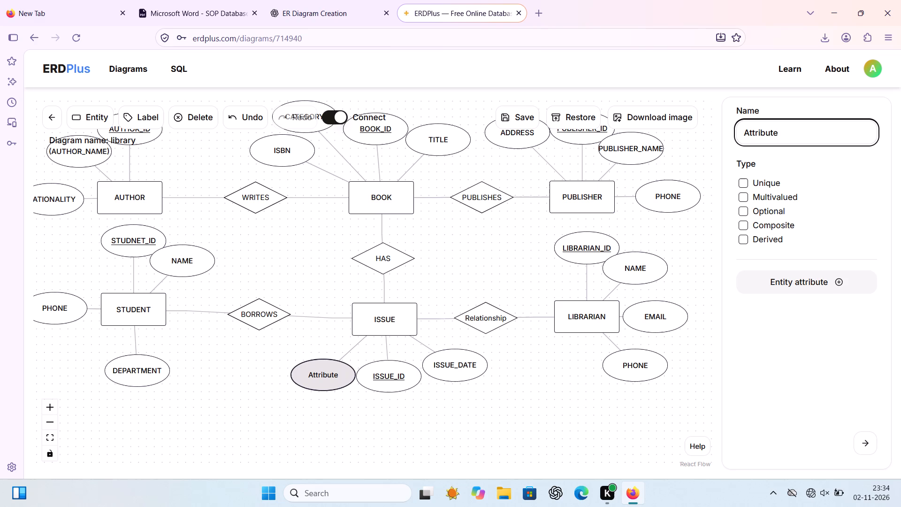
pyautogui.hotkey('ctrl', 'a')
pyautogui.press('BackSpace')
pyautogui.write('RETURN')
pyautogui.hotkey('shift', '_')
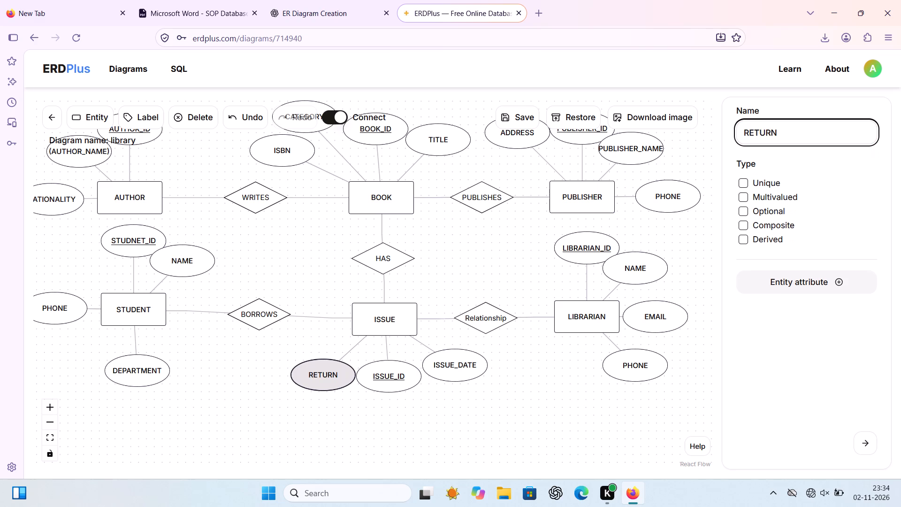
pyautogui.write('DATE')
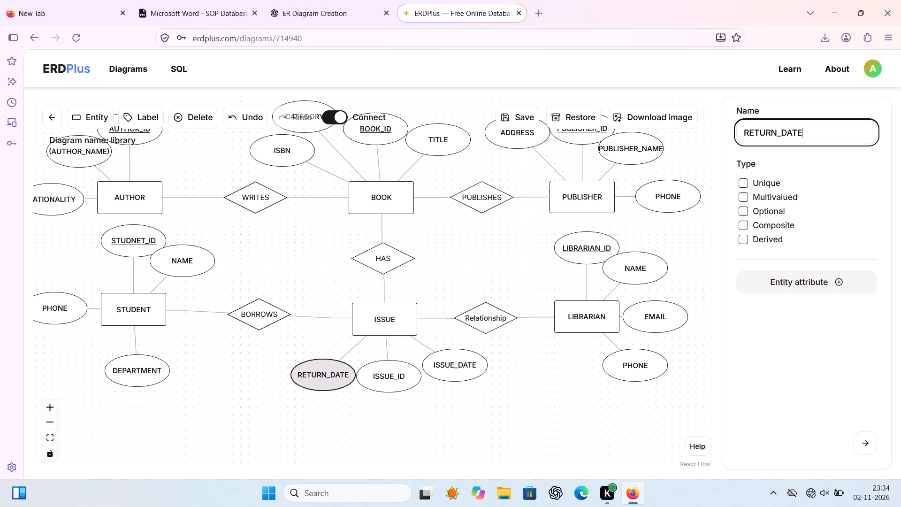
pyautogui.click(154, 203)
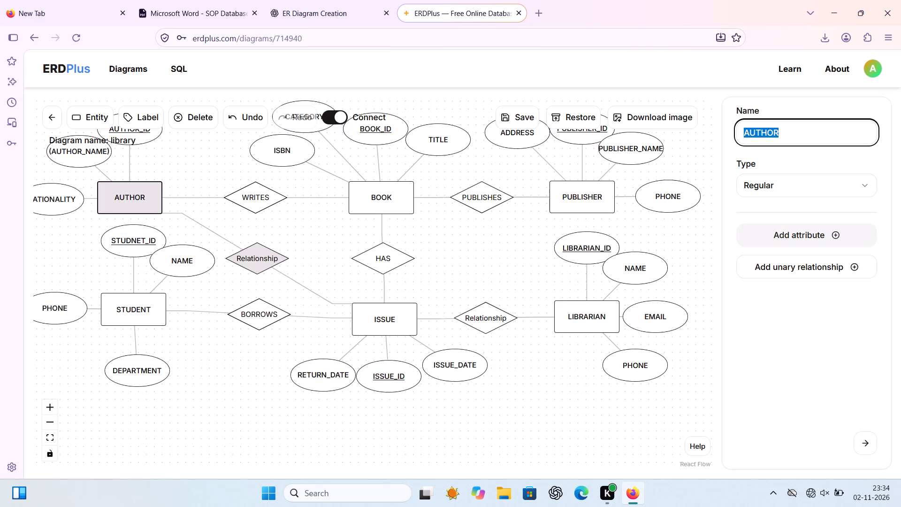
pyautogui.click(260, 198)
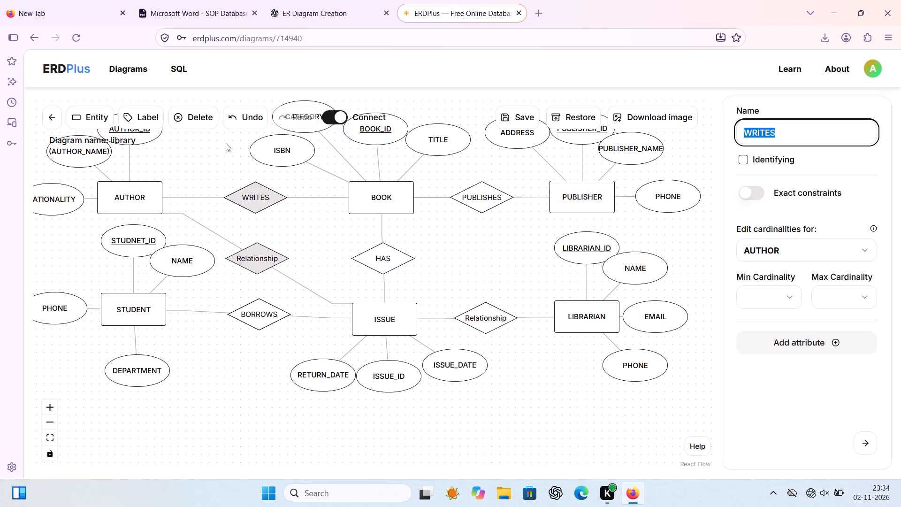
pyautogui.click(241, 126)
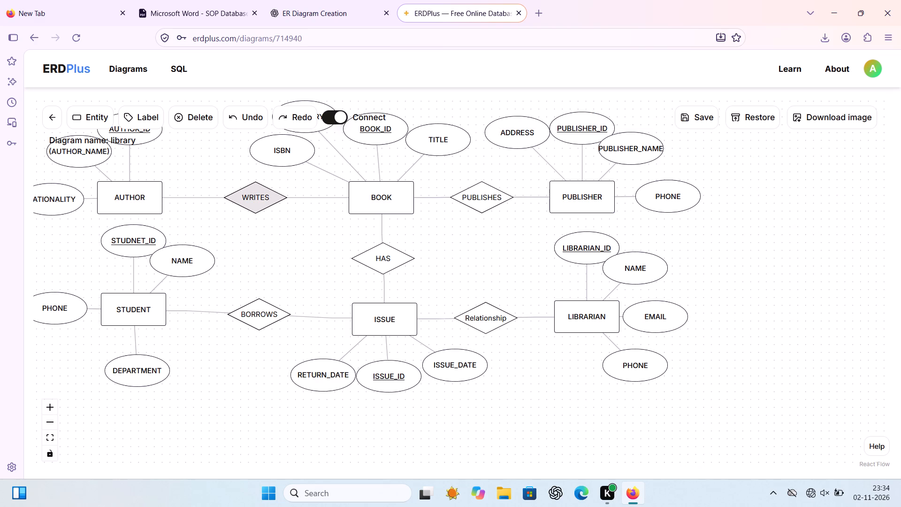
# Set the maximum cardinality of the WRITES relationship to Many for both AUTHOR and BOOK.
pyautogui.click(250, 207)
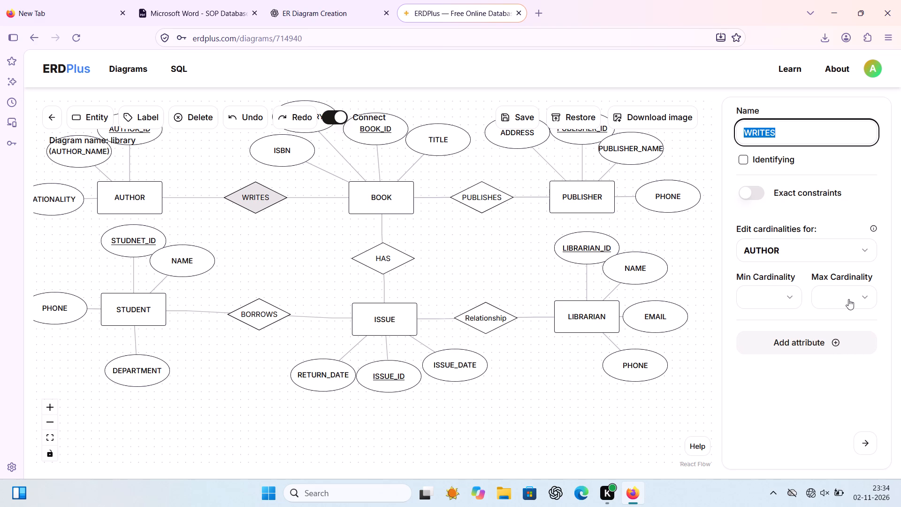
pyautogui.click(848, 299)
pyautogui.click(846, 345)
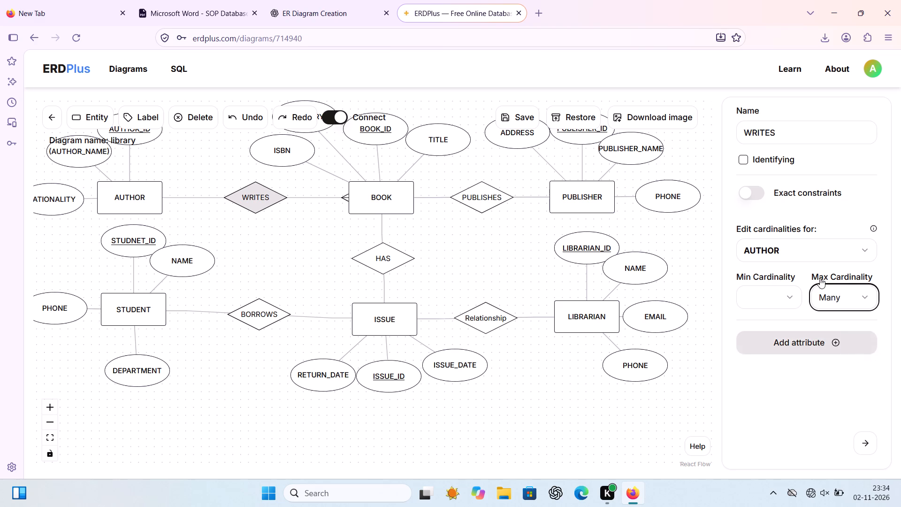
pyautogui.click(814, 249)
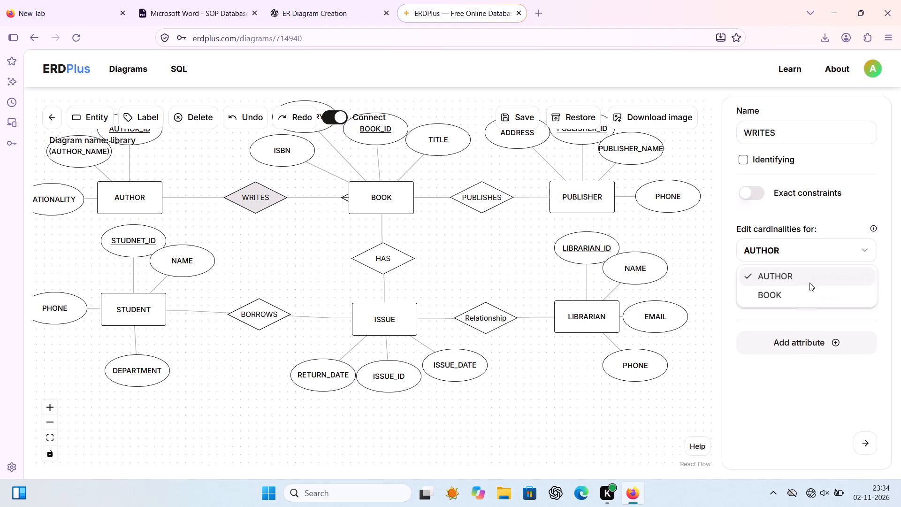
pyautogui.click(808, 296)
pyautogui.click(839, 292)
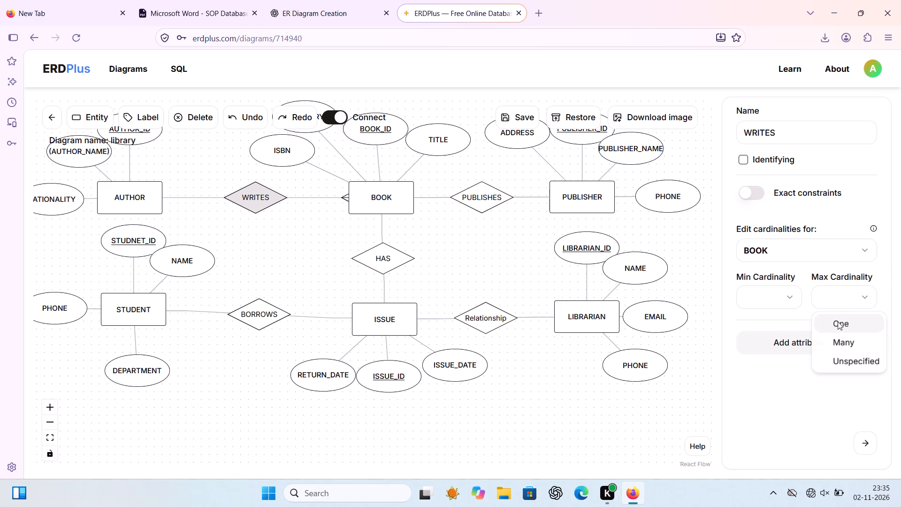
pyautogui.click(843, 340)
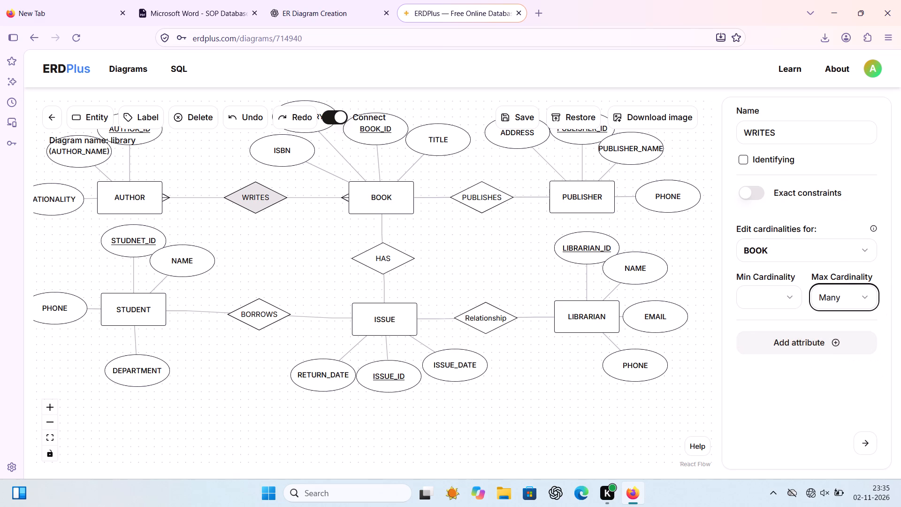
# Set the maximum cardinality of the PUBLISHES relationship to Many for BOOK.
pyautogui.click(491, 202)
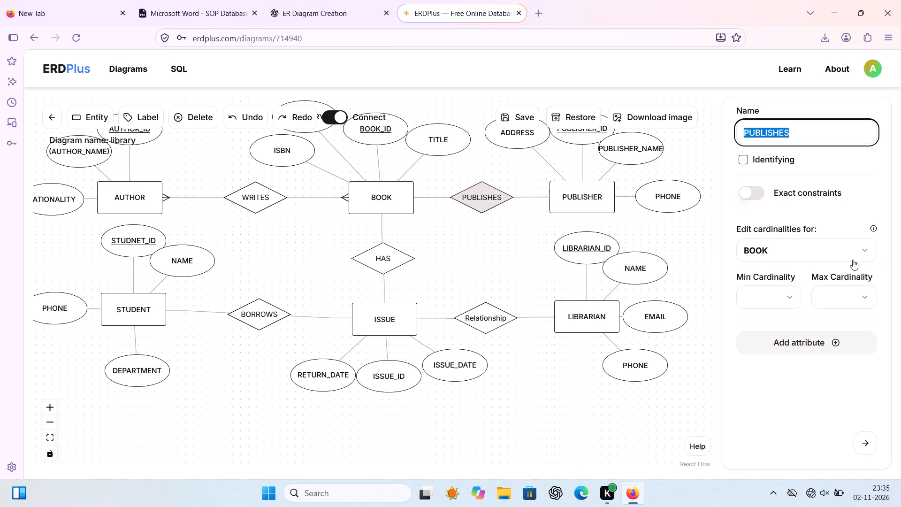
pyautogui.click(850, 294)
pyautogui.click(841, 341)
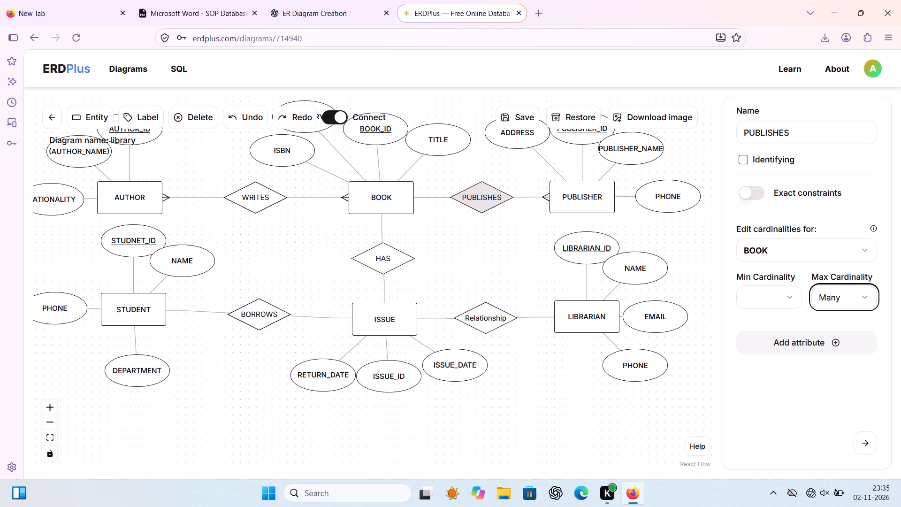
# Set the maximum cardinality of the HAS relationship to Many for ISSUE.
pyautogui.click(383, 265)
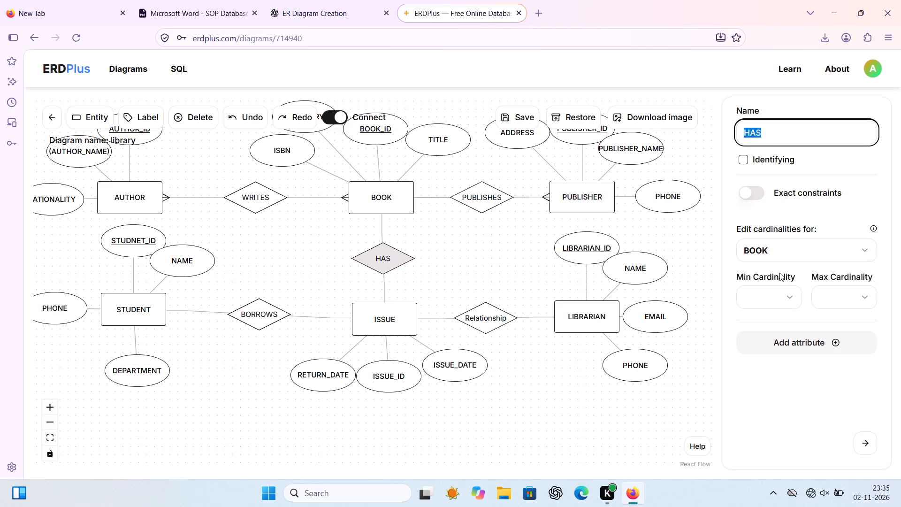
pyautogui.click(831, 258)
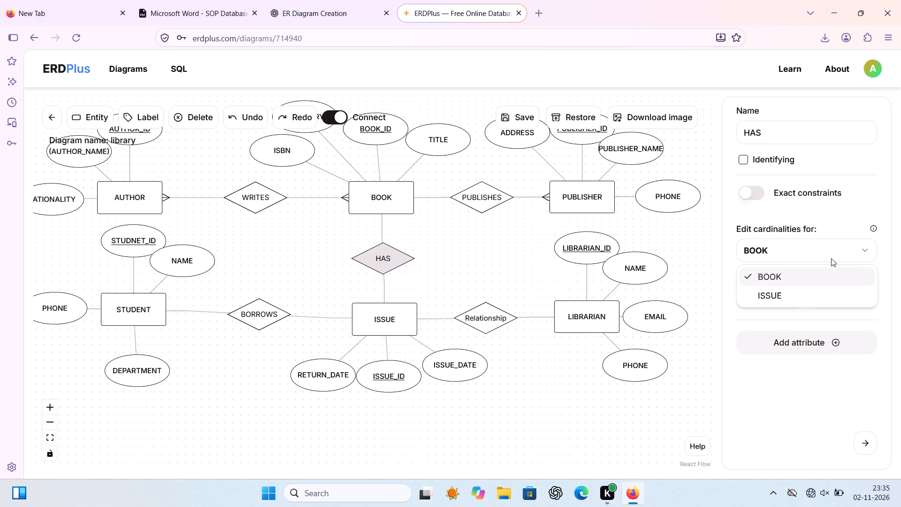
pyautogui.click(827, 302)
pyautogui.click(841, 293)
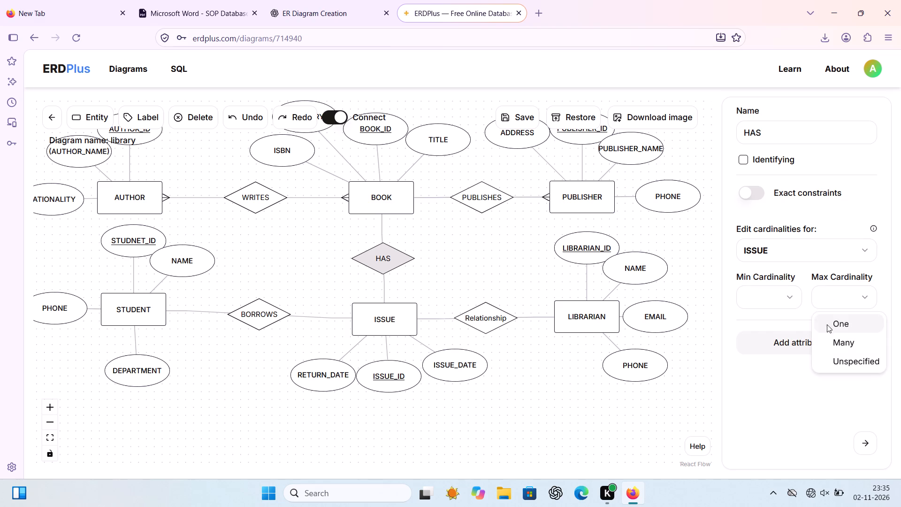
pyautogui.click(833, 338)
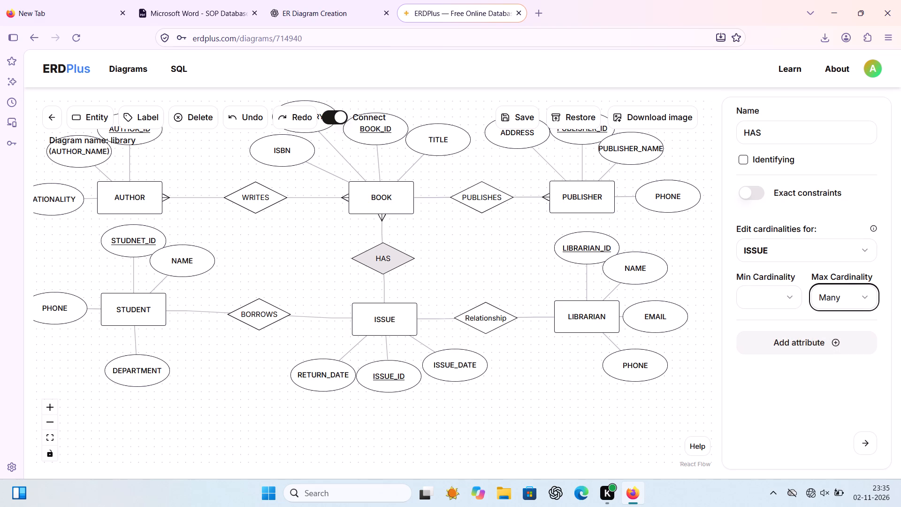
# Rename the relationship between ISSUE and LIBRARIAN as MANAGES.
pyautogui.click(484, 317)
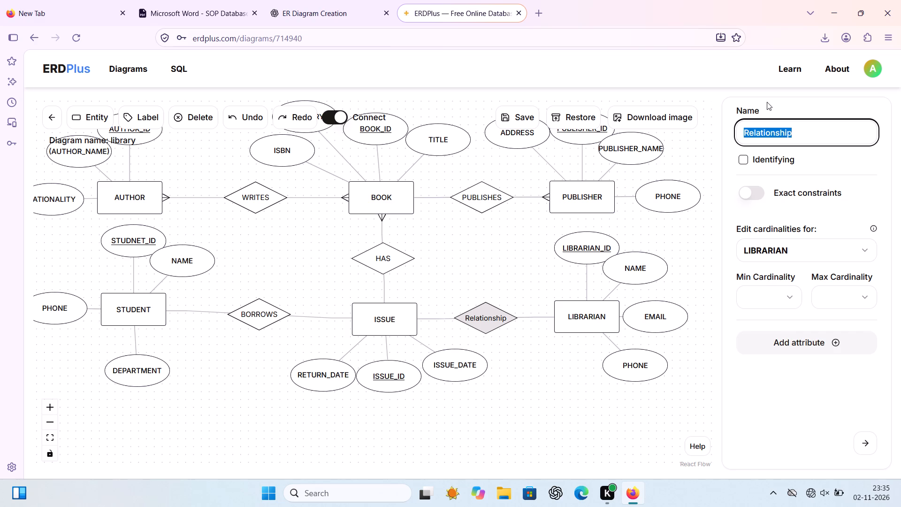
pyautogui.write('MANAGES')
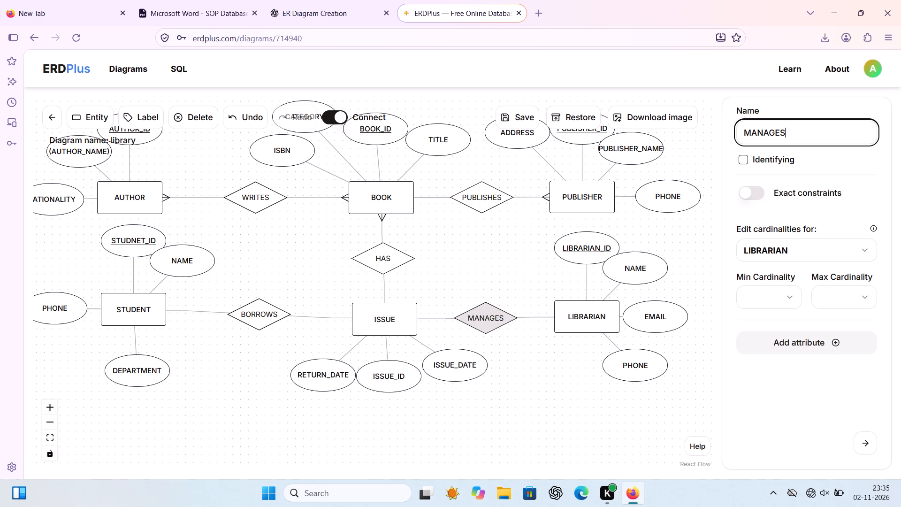
# Set the maximum cardinality of the MANAGES relationship to Many for ISSUE.
pyautogui.click(868, 248)
pyautogui.click(826, 300)
pyautogui.click(843, 297)
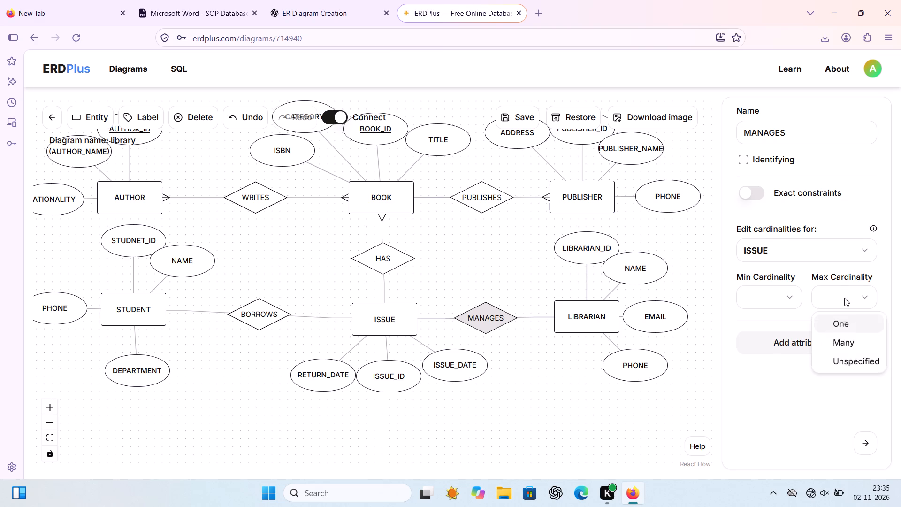
pyautogui.click(847, 338)
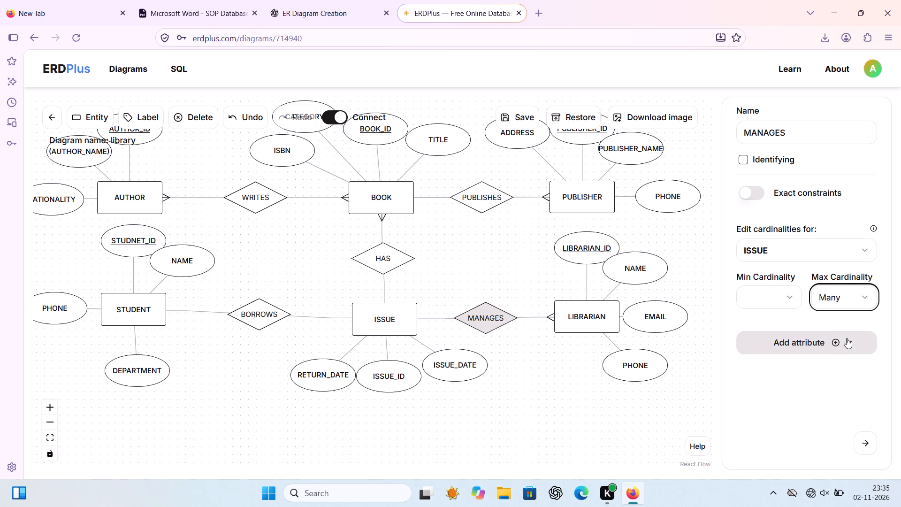
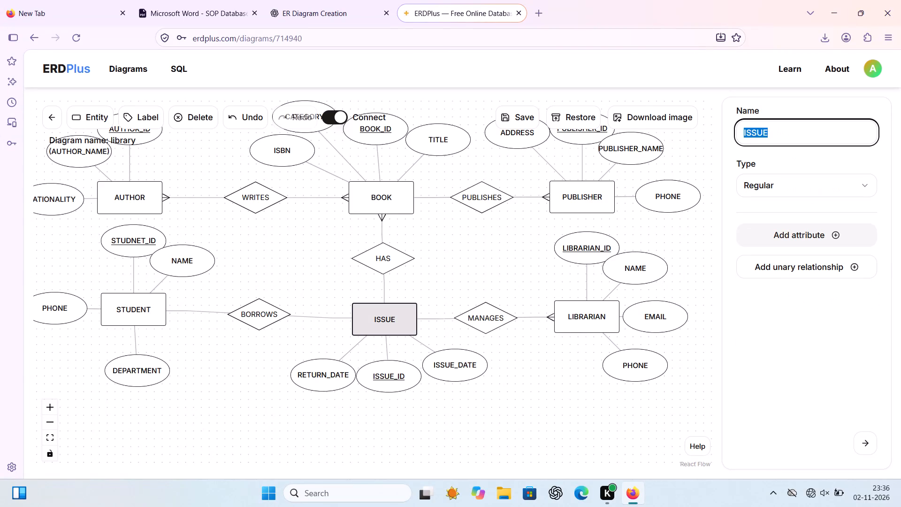
# Set the maximum cardinality of the BORROWS relationship to Many for ISSUE.
pyautogui.click(277, 318)
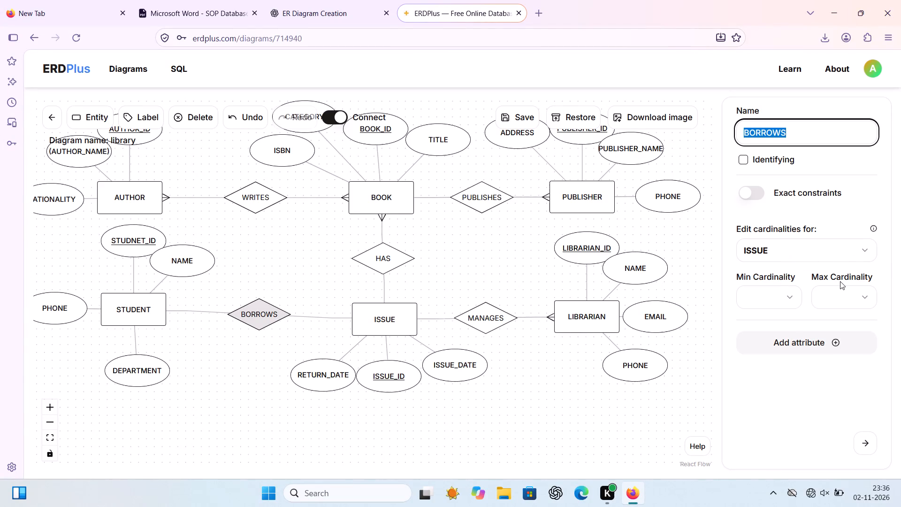
pyautogui.doubleClick(846, 294)
pyautogui.click(843, 340)
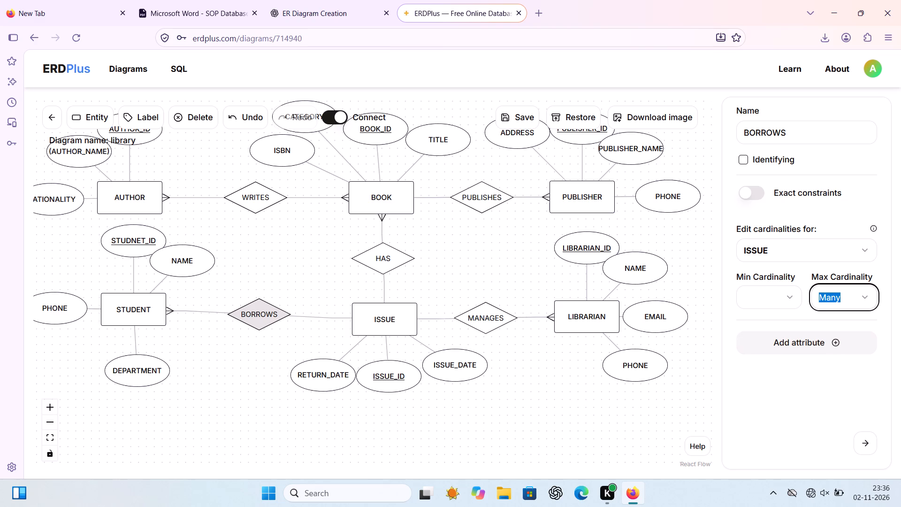
# Download the completed library ER diagram as an image.
pyautogui.click(687, 121)
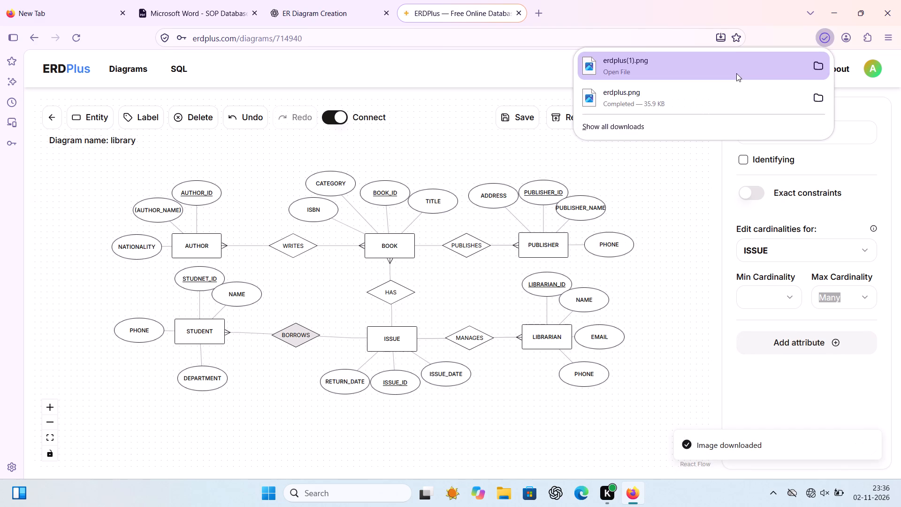
# Open the downloaded image erdplus(1).png to check the exported diagram, then minimize the viewer.
pyautogui.doubleClick(736, 73)
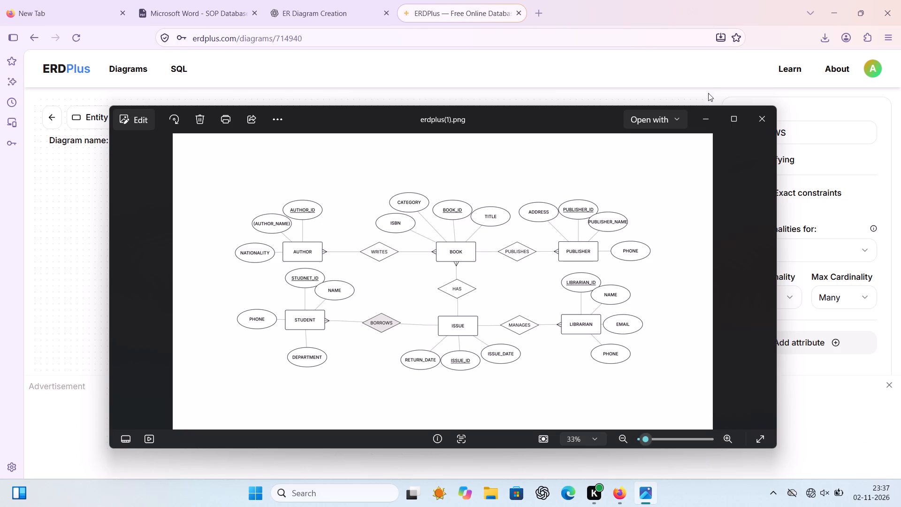
pyautogui.click(676, 127)
pyautogui.click(676, 127)
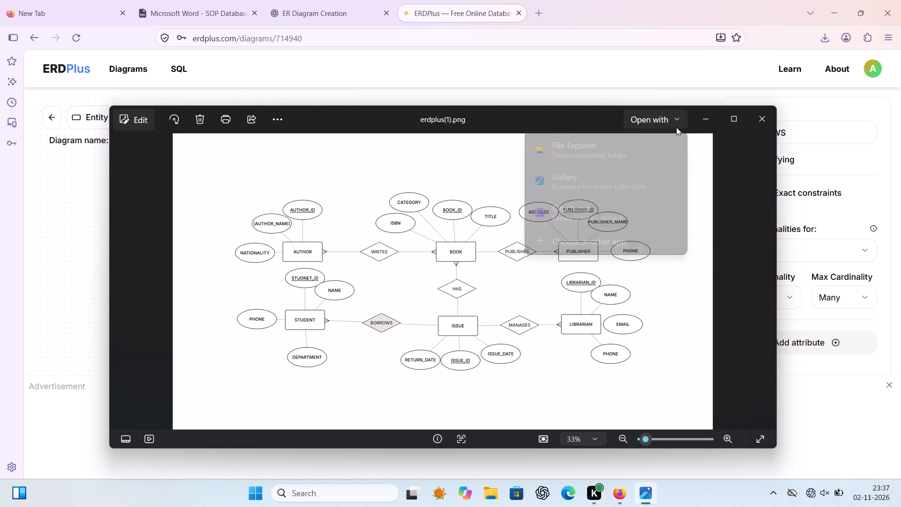
pyautogui.click(702, 117)
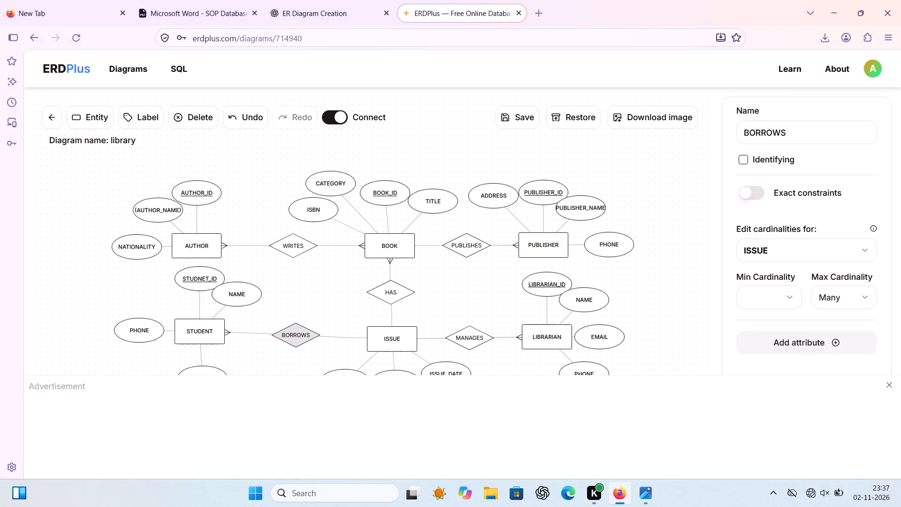
# Restore the library diagram to its last saved version and save it.
pyautogui.click(574, 120)
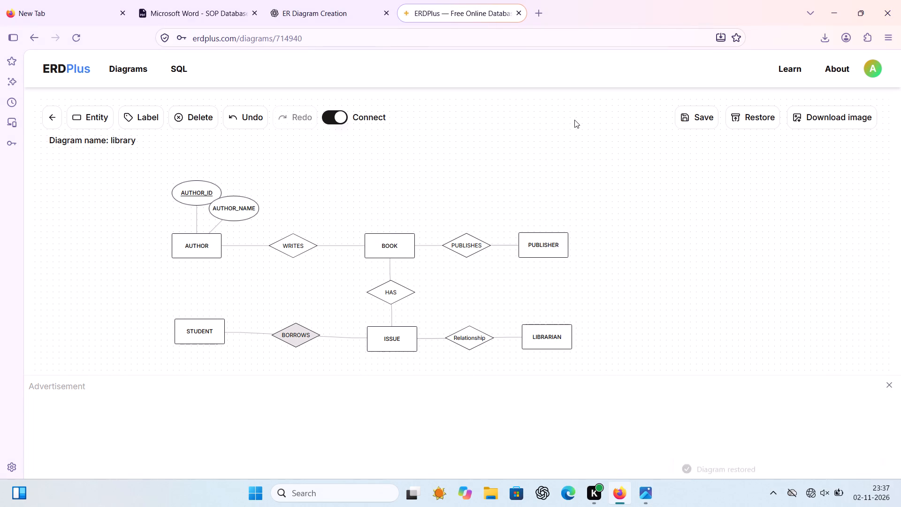
pyautogui.click(695, 115)
# Check the SQL editor page and reopen the saved library diagram from the diagrams list, ending on that list.
pyautogui.click(182, 64)
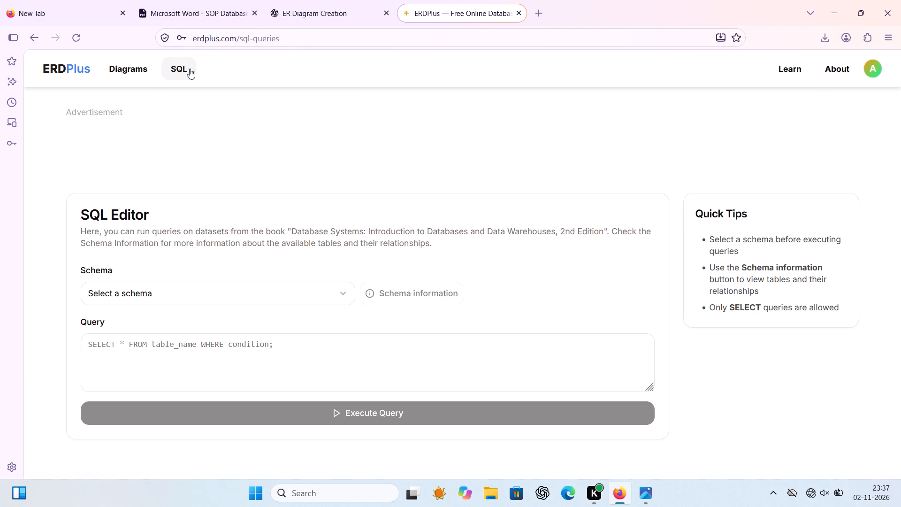
pyautogui.click(132, 74)
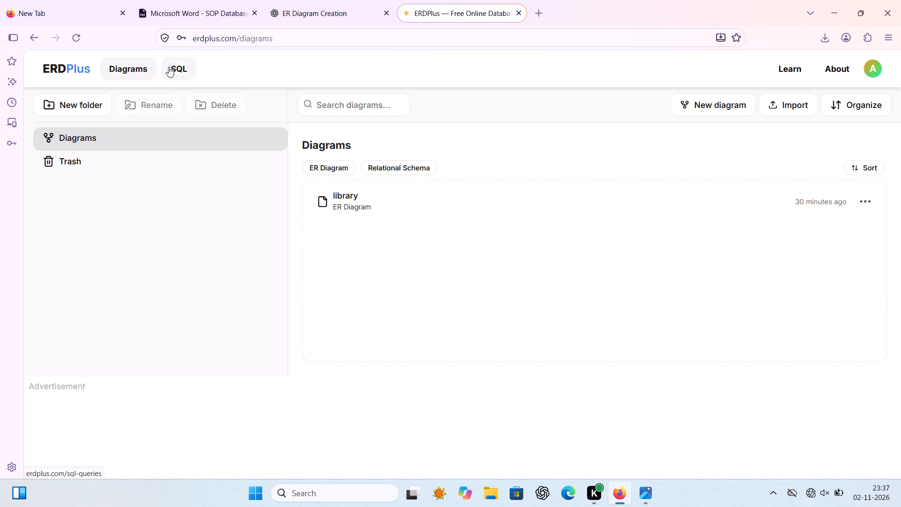
pyautogui.tripleClick(383, 211)
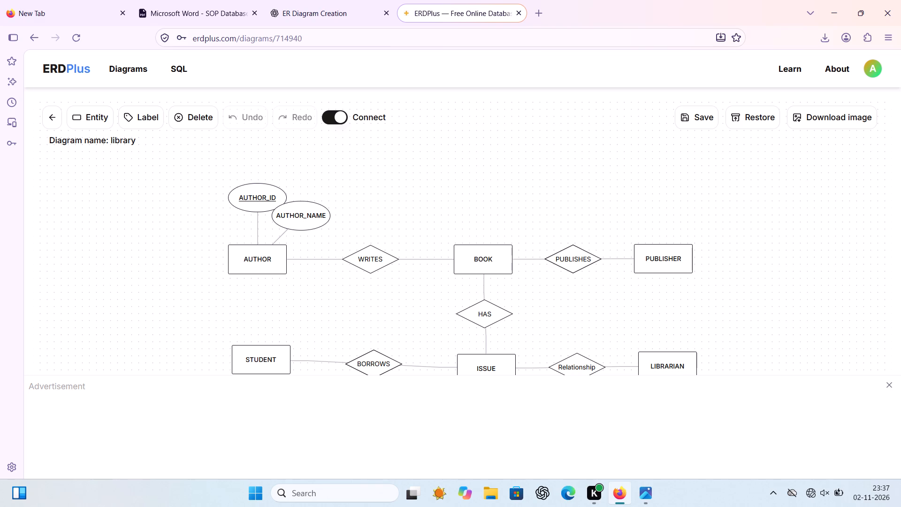
pyautogui.click(900, 231)
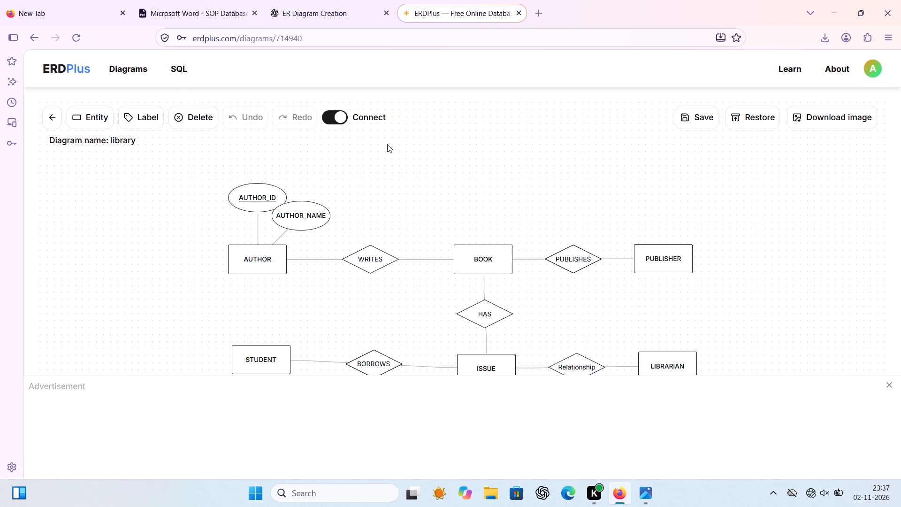
pyautogui.doubleClick(184, 66)
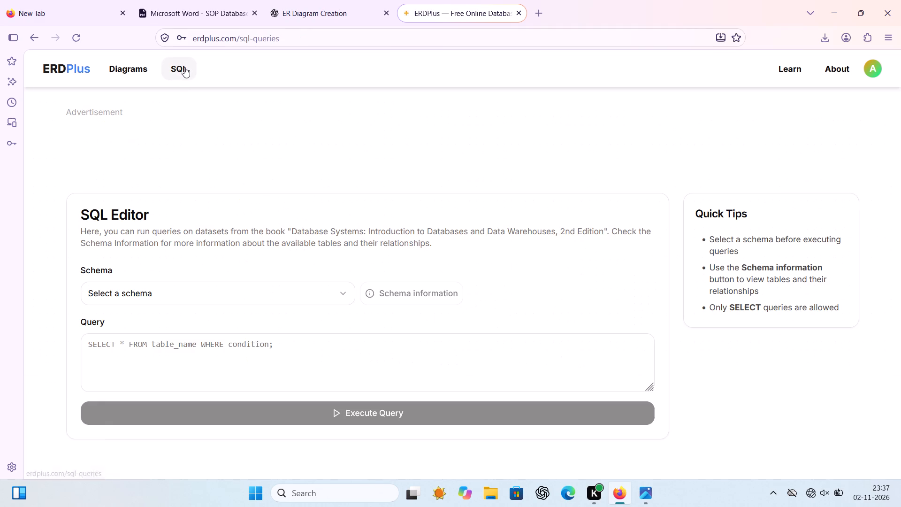
pyautogui.doubleClick(124, 77)
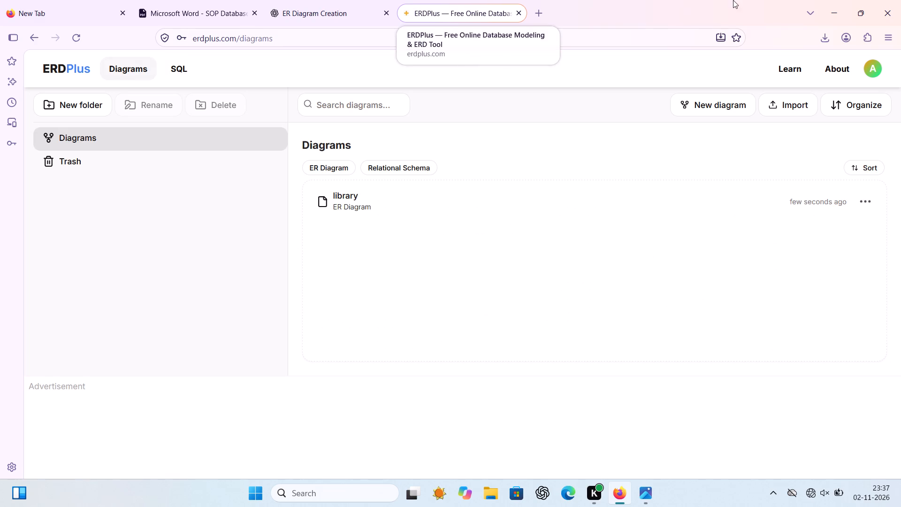
# Reopen the downloaded erdplus(1).png to review the full ER diagram, then minimize the viewer.
pyautogui.click(826, 42)
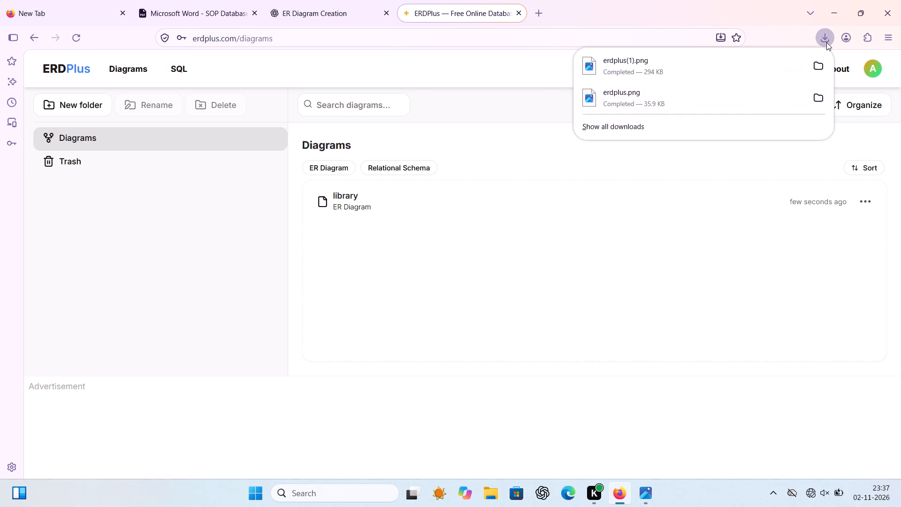
pyautogui.moveTo(823, 45); pyautogui.dragTo(823, 39)
pyautogui.click(823, 39)
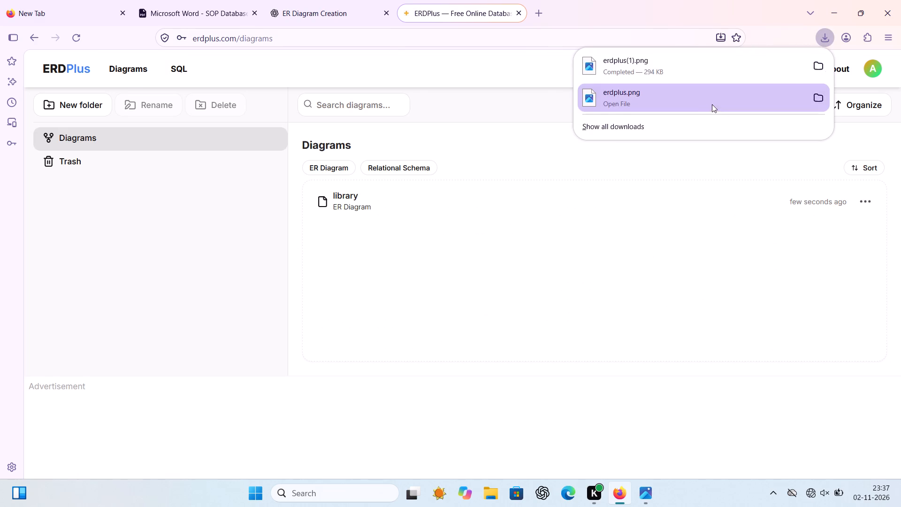
pyautogui.doubleClick(741, 76)
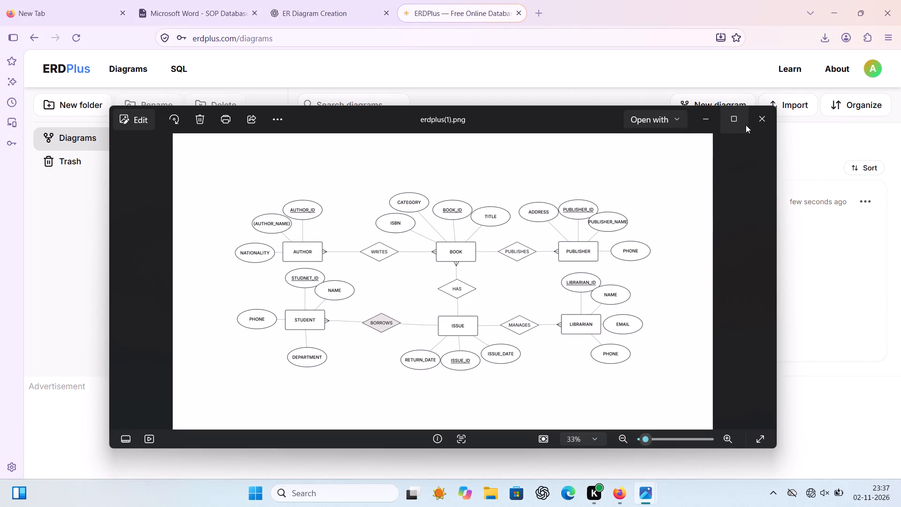
pyautogui.click(711, 123)
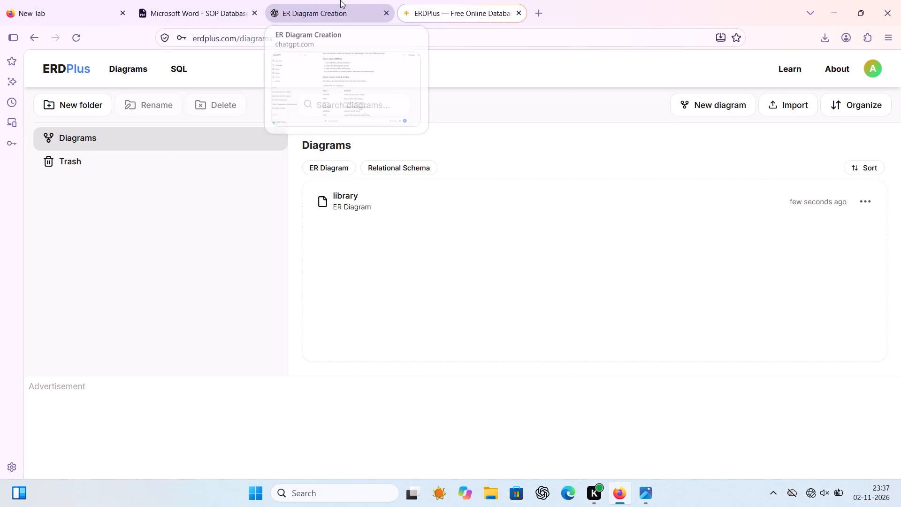
# Look through the DBS list of experiments PDF from Experiment No. 1 to the last page and back to the start.
pyautogui.click(340, 0)
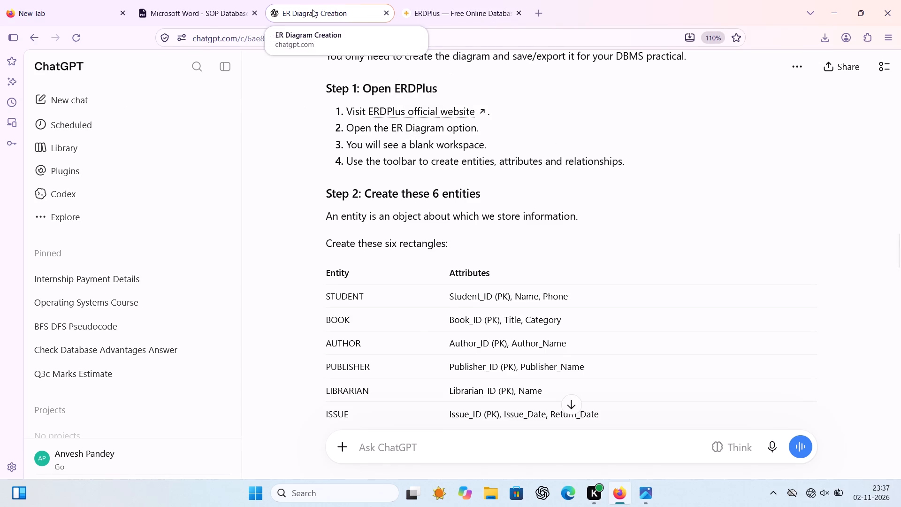
pyautogui.click(218, 0)
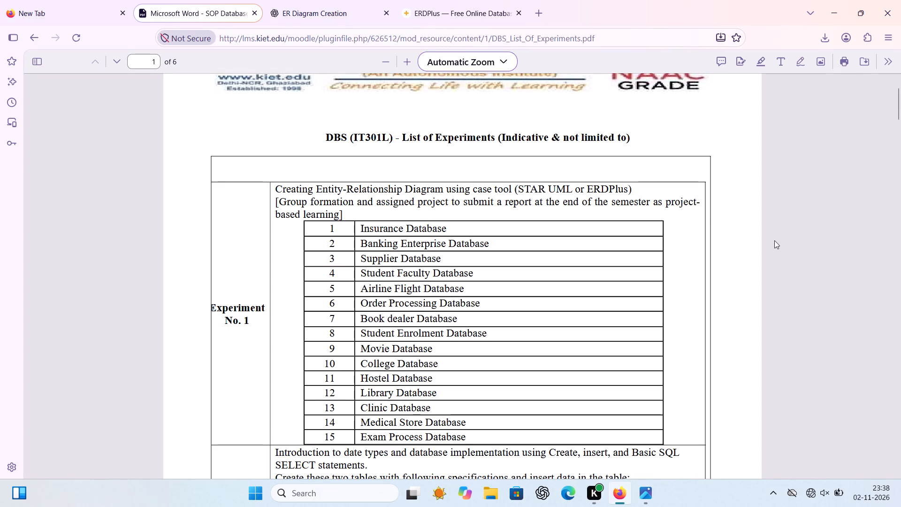
pyautogui.click(792, 240)
pyautogui.press('Down')
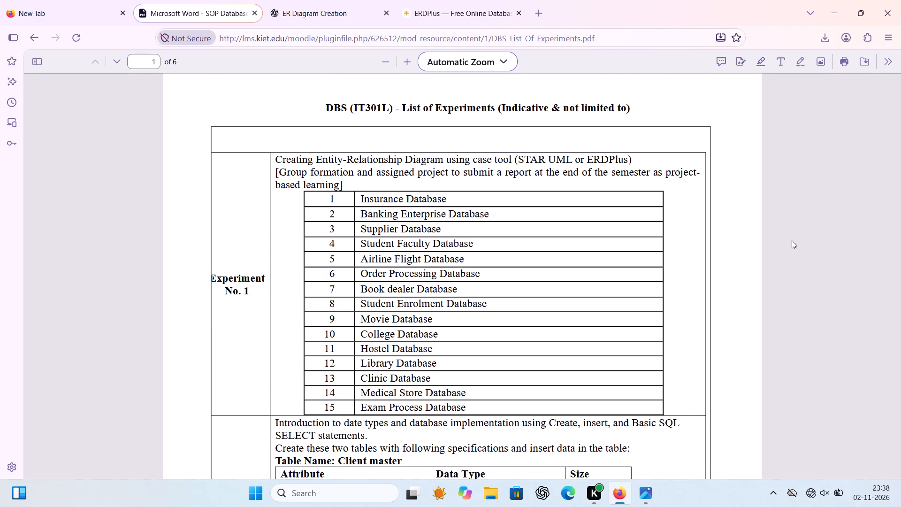
pyautogui.press('Down')
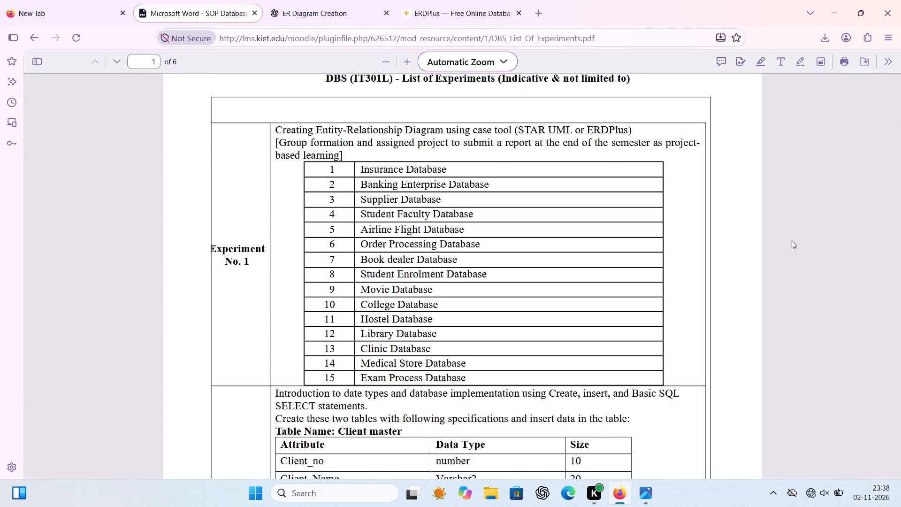
pyautogui.press('Down')
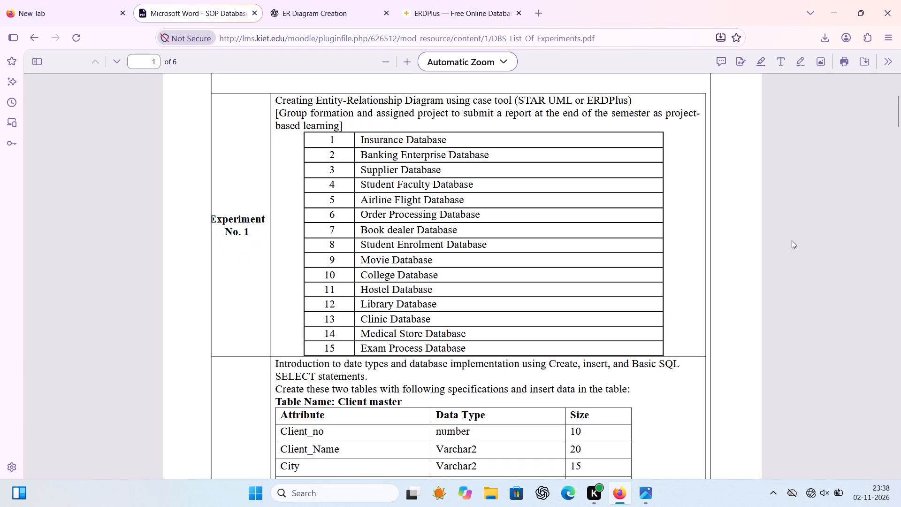
pyautogui.press('Down')
pyautogui.press('Down')
pyautogui.press('Down')
pyautogui.press('Down')
pyautogui.press('Down')
pyautogui.press('Down')
pyautogui.press('Down')
pyautogui.press('Down')
pyautogui.press('Down')
pyautogui.press('Down')
pyautogui.press('Down')
pyautogui.press('Right')
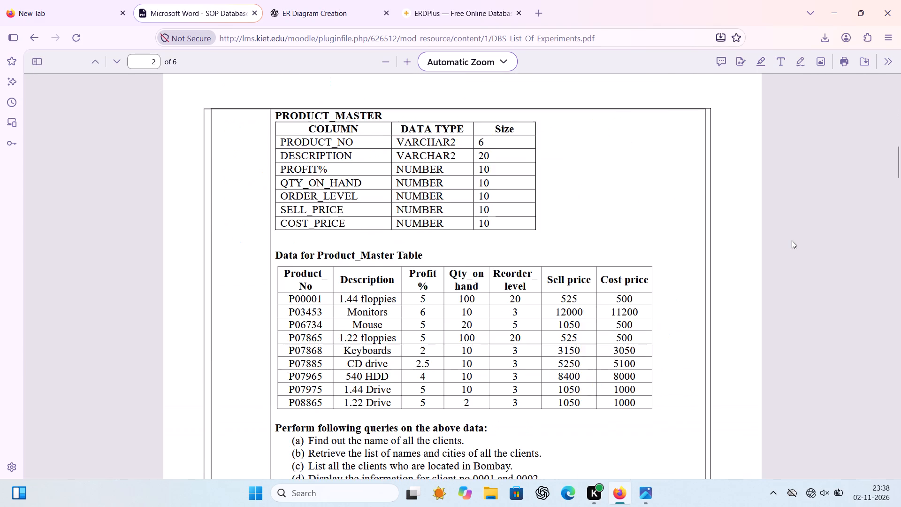
pyautogui.press('Right')
pyautogui.press('Right')
pyautogui.press('Right')
pyautogui.press('Right')
pyautogui.press('Right')
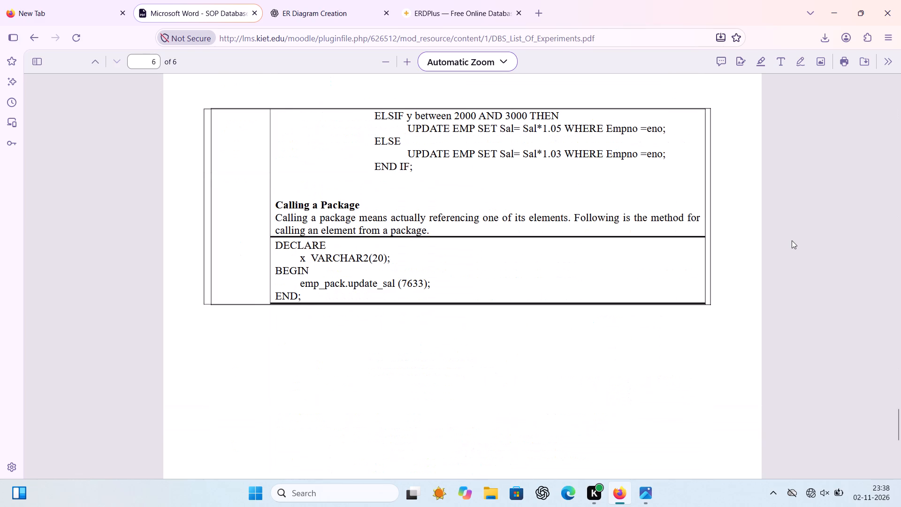
pyautogui.press('Up')
pyautogui.press('Up')
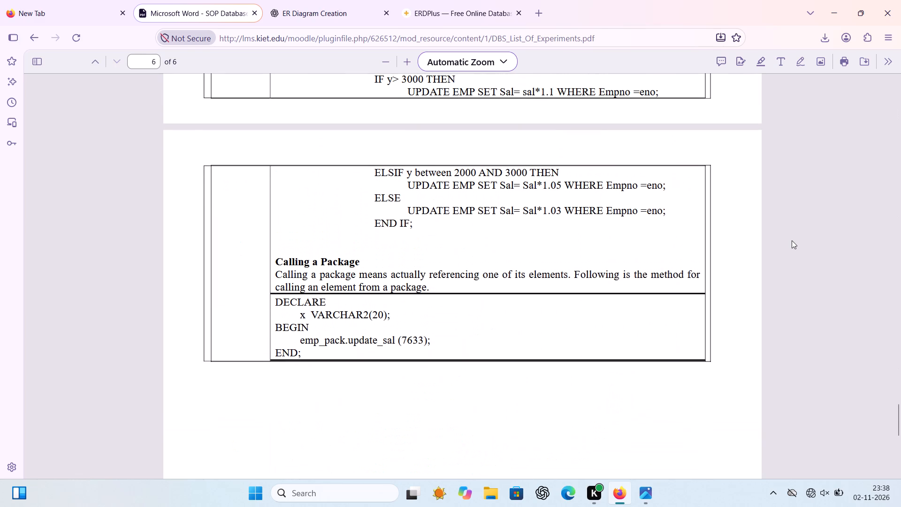
pyautogui.press('Up')
pyautogui.press('Up')
pyautogui.press('Up')
pyautogui.press('Up')
pyautogui.press('Up')
pyautogui.press('Up')
pyautogui.press('Up')
pyautogui.press('Up')
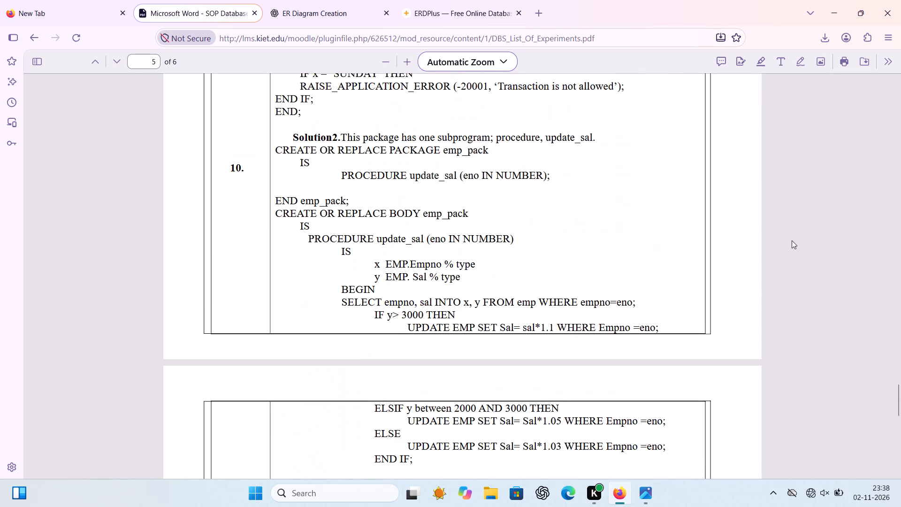
pyautogui.press('Up')
pyautogui.press('Up')
pyautogui.press('Up')
pyautogui.press('Up')
pyautogui.press('Up')
pyautogui.press('Up')
pyautogui.press('Up')
pyautogui.press('Up')
pyautogui.press('Up')
pyautogui.press('Up')
pyautogui.press('Up')
pyautogui.press('Up')
pyautogui.press('Up')
pyautogui.press('Up')
pyautogui.press('Up')
pyautogui.press('Up')
pyautogui.press('Up')
pyautogui.press('Up')
pyautogui.press('Up')
pyautogui.press('Up')
pyautogui.press('Up')
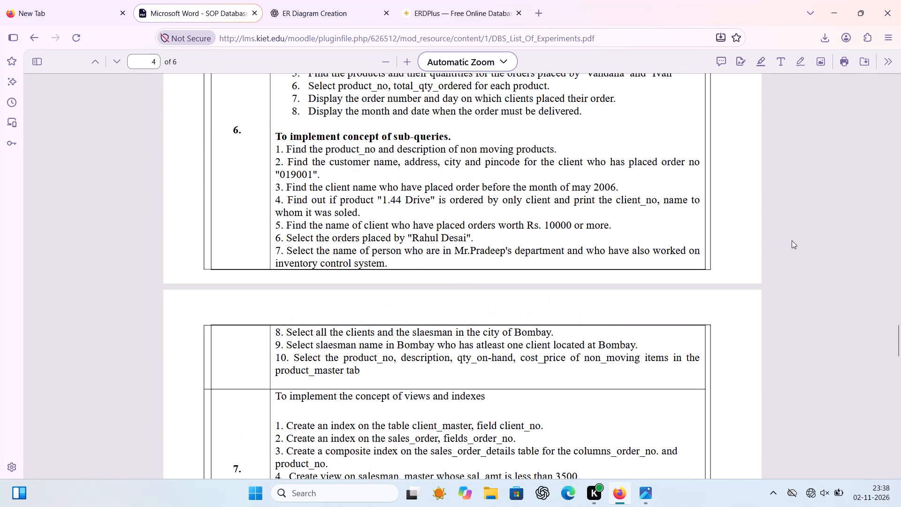
pyautogui.press('Up')
pyautogui.press('Up')
pyautogui.press('Up')
pyautogui.press('Up')
pyautogui.press('Up')
pyautogui.press('Up')
pyautogui.press('Up')
pyautogui.press('Up')
pyautogui.press('Up')
pyautogui.press('Up')
pyautogui.press('Up')
pyautogui.press('Up')
pyautogui.press('Up')
pyautogui.press('Up')
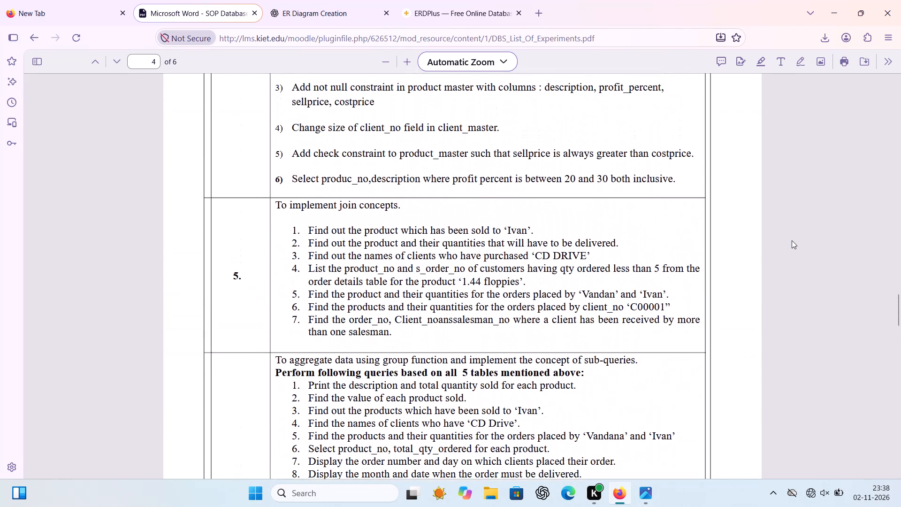
pyautogui.press('Up')
pyautogui.press('Up')
pyautogui.press('Up')
pyautogui.press('Up')
pyautogui.press('Up')
pyautogui.press('Up')
pyautogui.press('Up')
pyautogui.press('Up')
pyautogui.press('Up')
pyautogui.press('Up')
pyautogui.press('Up')
pyautogui.press('Up')
pyautogui.press('Up')
pyautogui.press('Up')
pyautogui.press('Up')
pyautogui.press('Up')
pyautogui.press('Up')
pyautogui.press('Up')
pyautogui.press('Up')
pyautogui.press('Up')
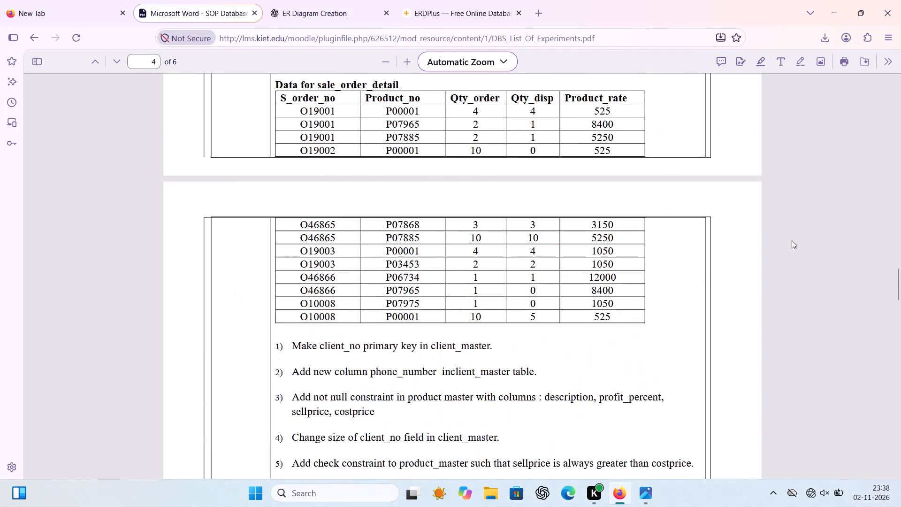
pyautogui.press('Up')
pyautogui.press('Up')
pyautogui.press('Up')
pyautogui.press('Up')
pyautogui.press('Up')
pyautogui.press('Up')
pyautogui.press('Up')
pyautogui.press('Up')
pyautogui.press('Up')
pyautogui.press('Up')
pyautogui.press('Up')
pyautogui.press('Up')
pyautogui.press('Up')
pyautogui.press('Up')
pyautogui.press('Up')
pyautogui.press('Up')
pyautogui.press('Up')
pyautogui.press('Up')
pyautogui.press('Up')
pyautogui.press('Up')
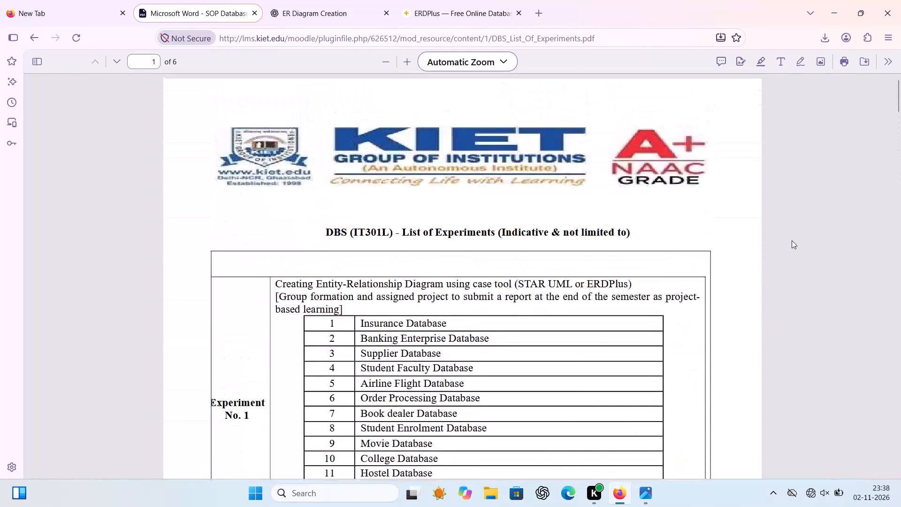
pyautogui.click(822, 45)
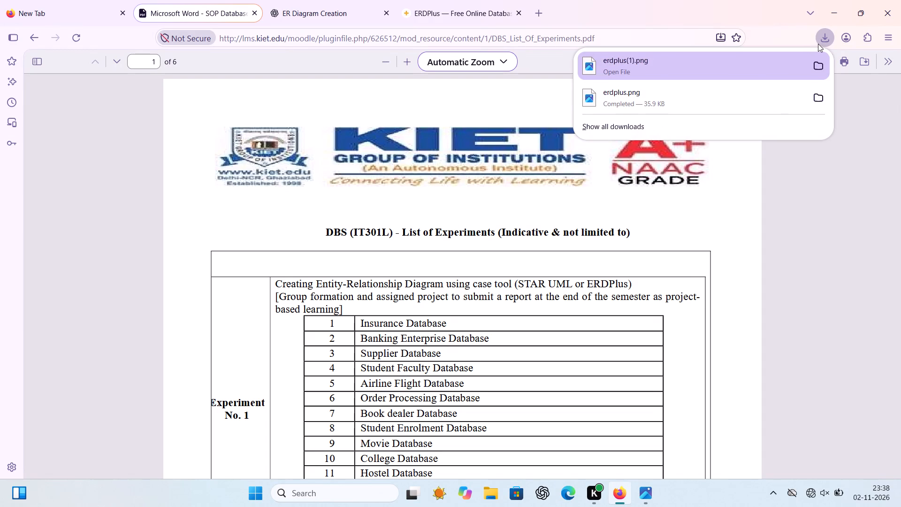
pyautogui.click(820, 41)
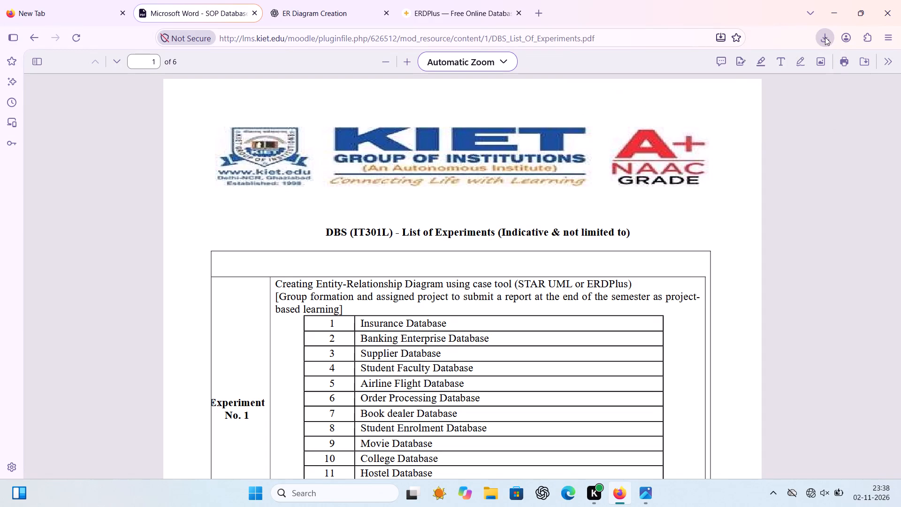